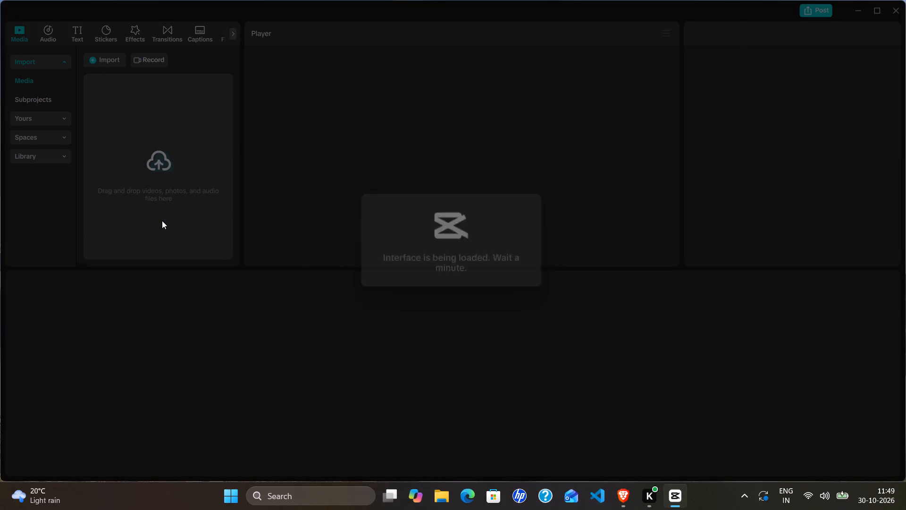
# Start importing media from the device and browse to the Desktop folder.
pyautogui.click(143, 172)
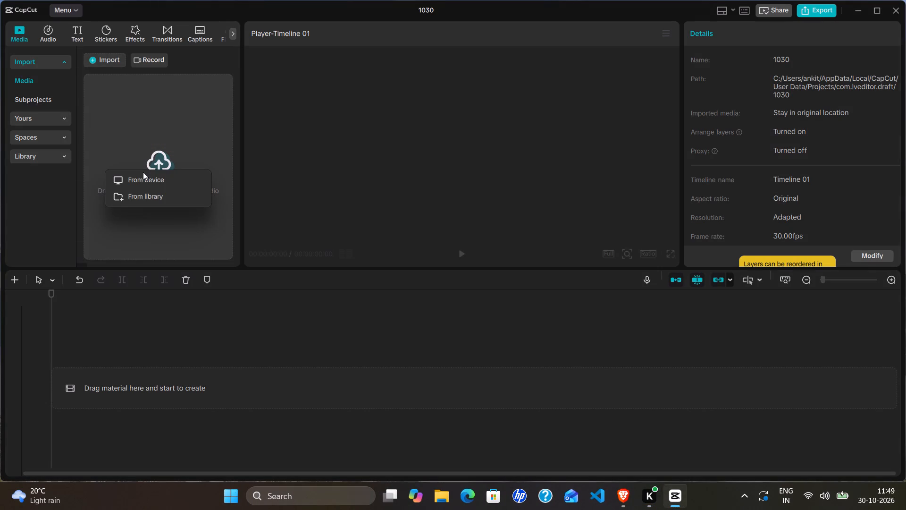
pyautogui.click(151, 182)
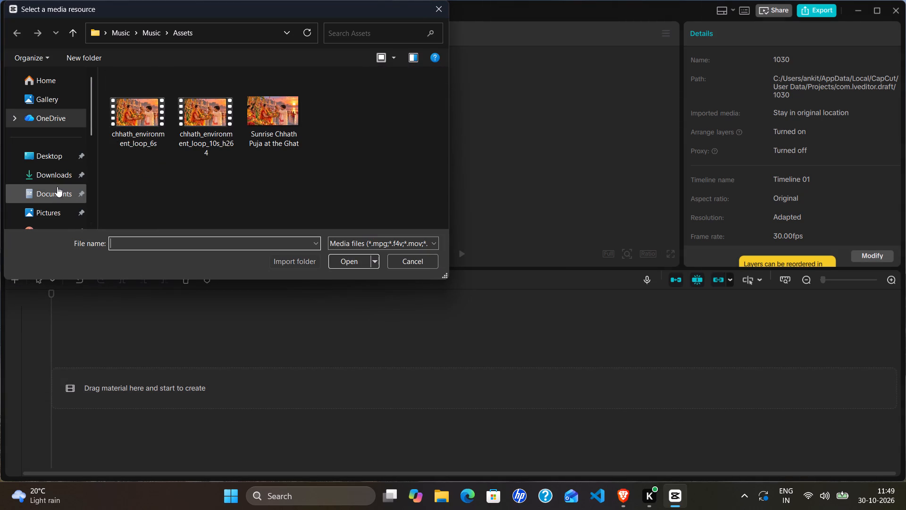
pyautogui.click(53, 156)
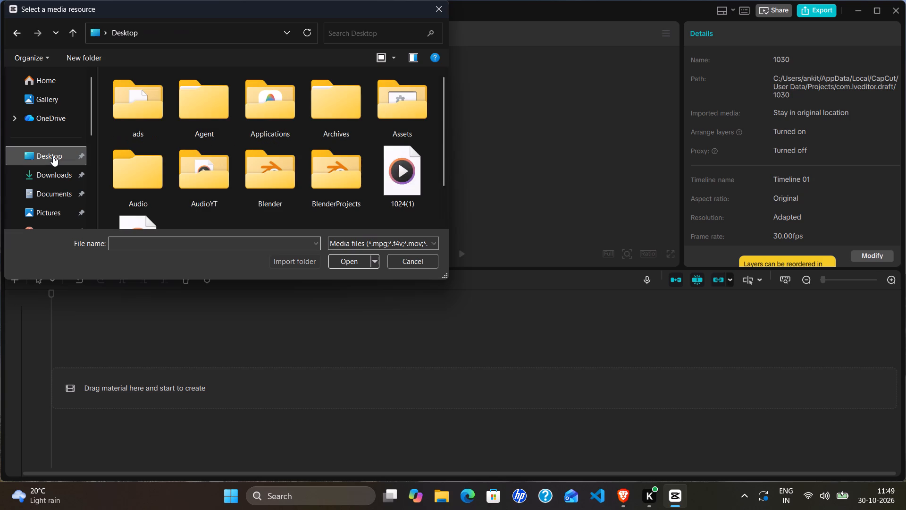
pyautogui.scroll(-1, 217, 137)
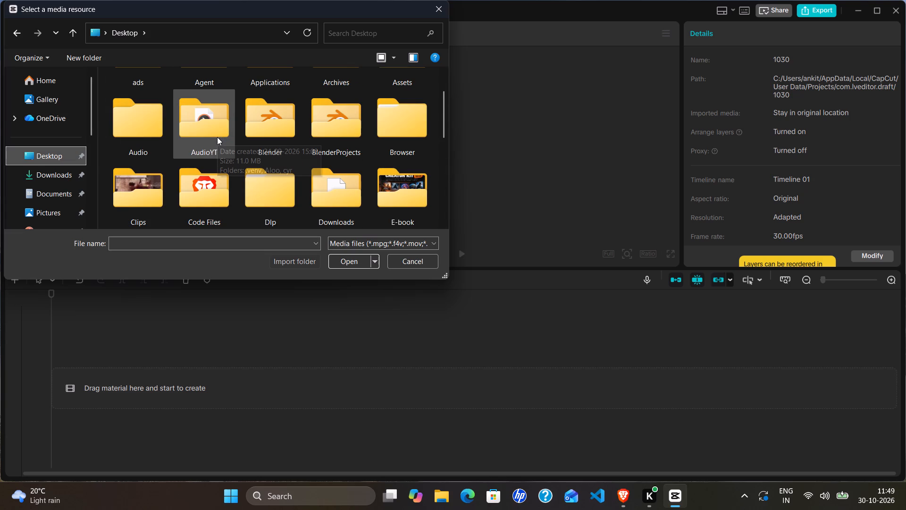
pyautogui.scroll(-2, 217, 137)
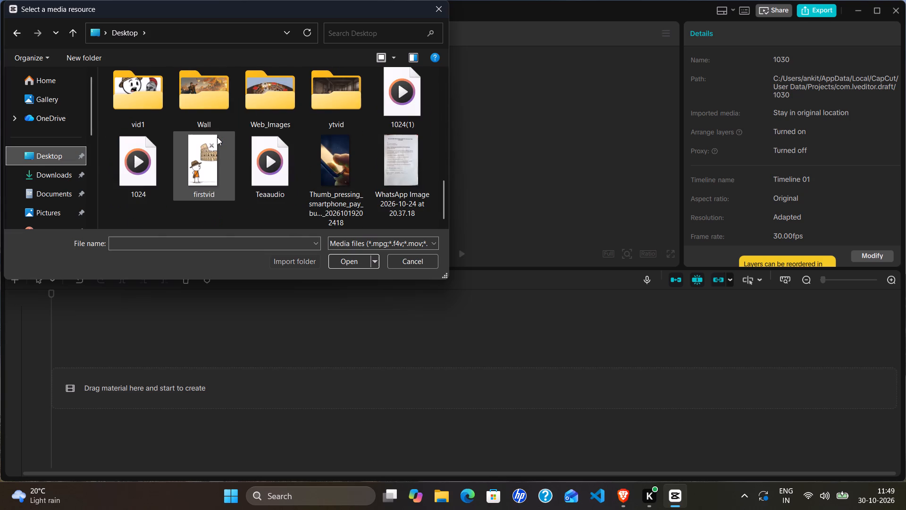
pyautogui.scroll(-2, 217, 137)
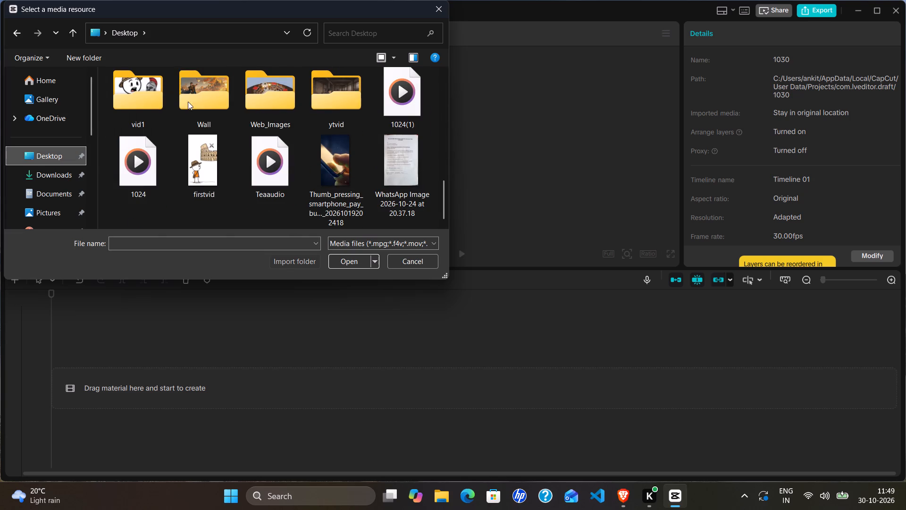
# Look through the vid1, ytvid and sin folders on the Desktop for the project's source files.
pyautogui.doubleClick(145, 103)
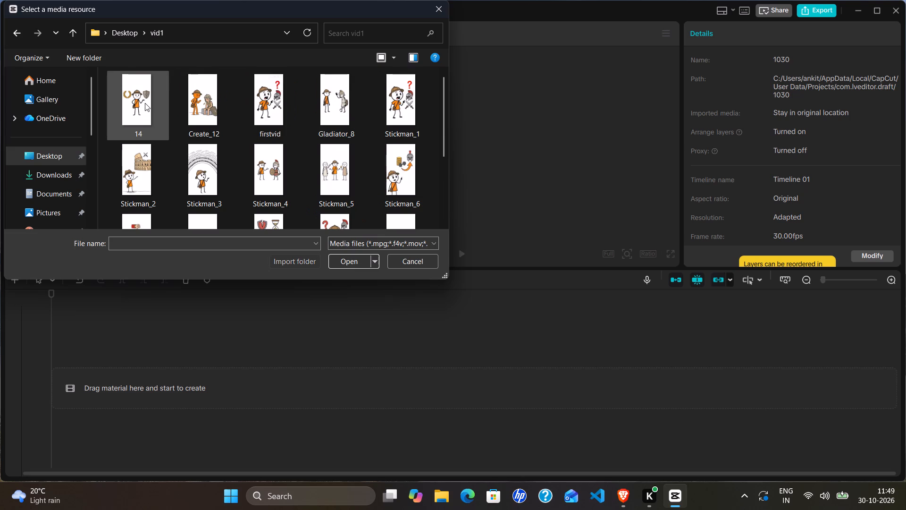
pyautogui.scroll(-4, 145, 103)
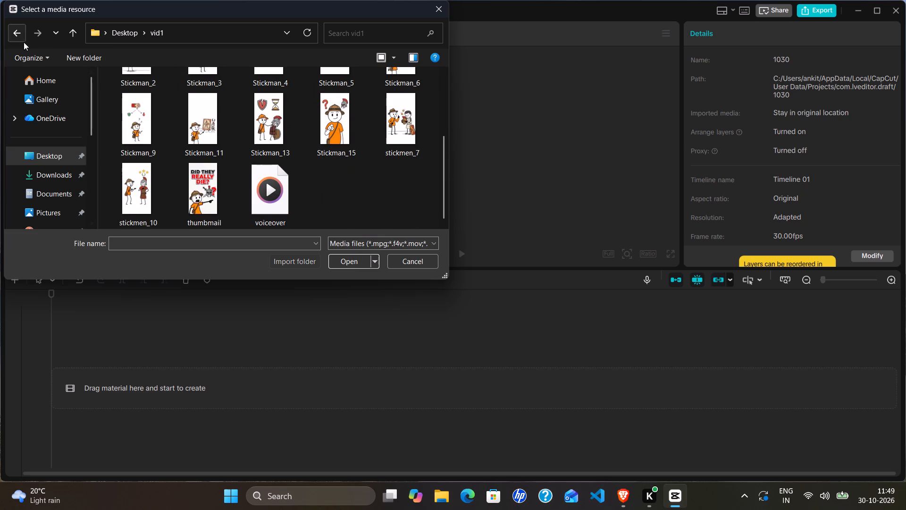
pyautogui.click(17, 38)
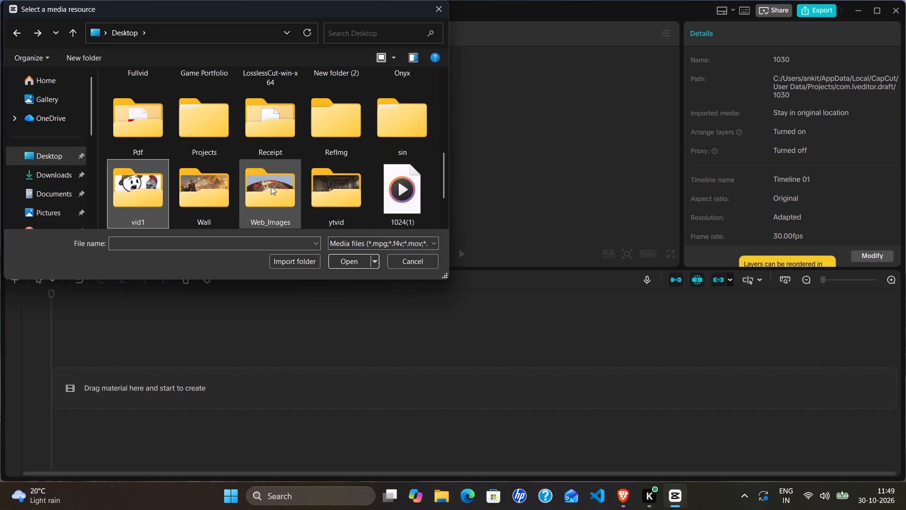
pyautogui.doubleClick(323, 189)
pyautogui.scroll(-3, 323, 189)
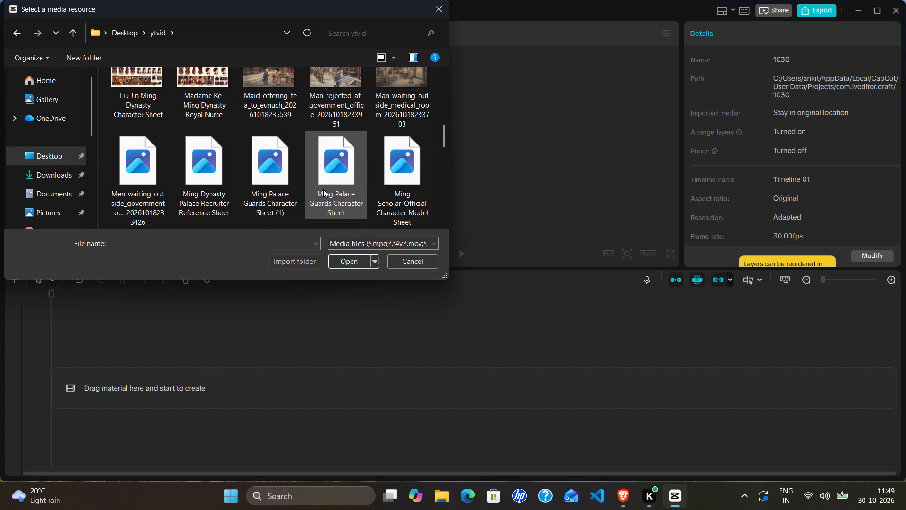
pyautogui.scroll(-3, 323, 189)
pyautogui.scroll(5, 323, 189)
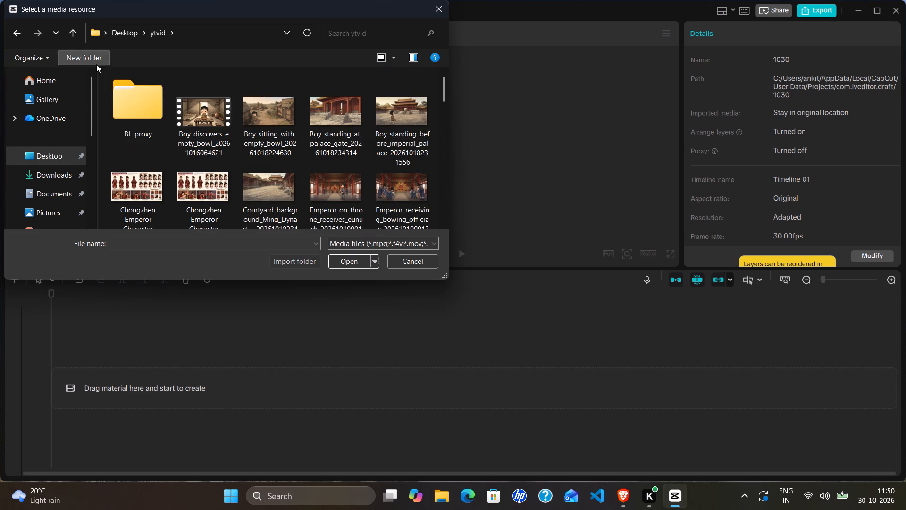
pyautogui.click(19, 36)
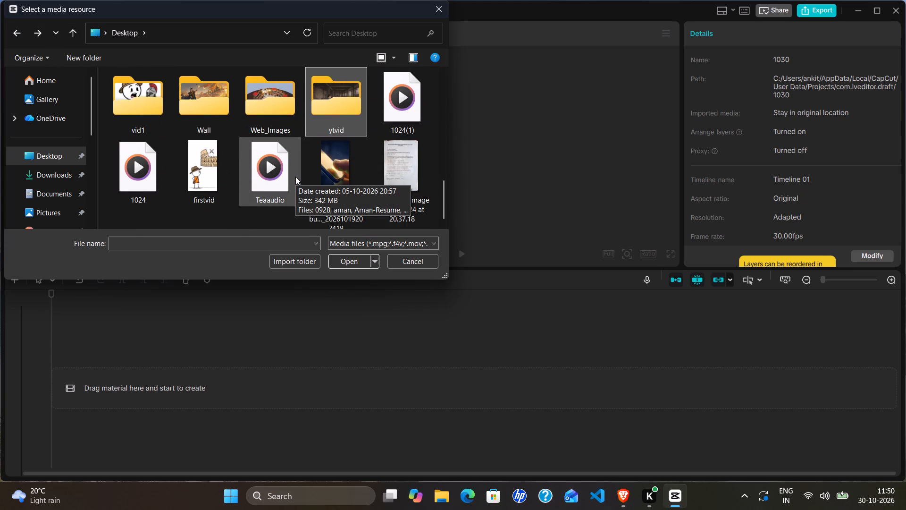
pyautogui.scroll(1, 295, 177)
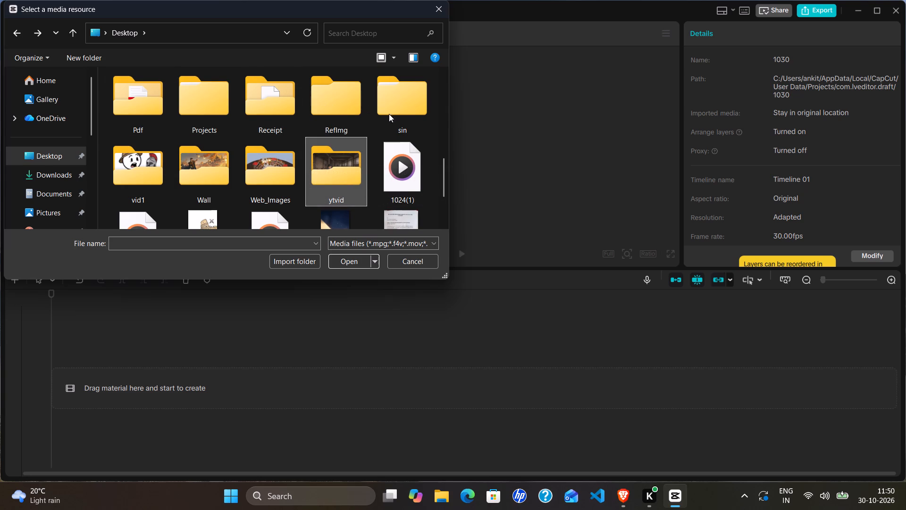
pyautogui.doubleClick(403, 118)
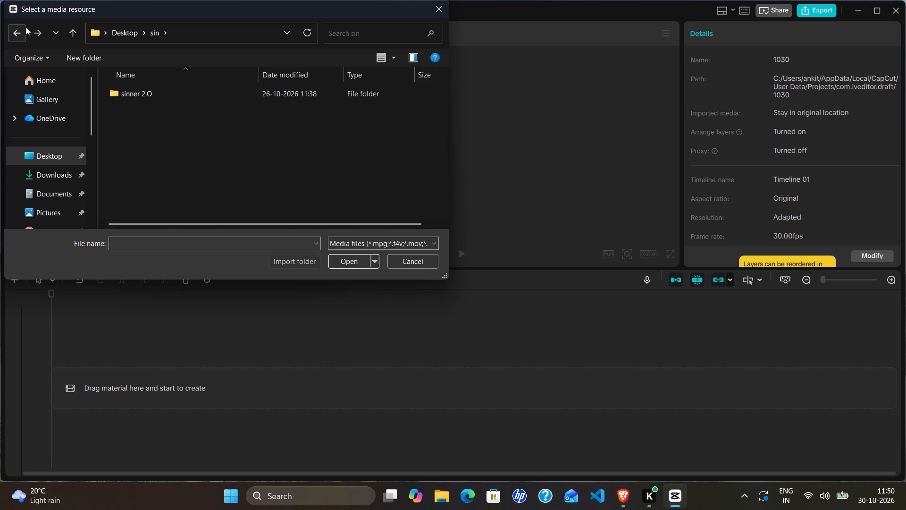
pyautogui.click(20, 35)
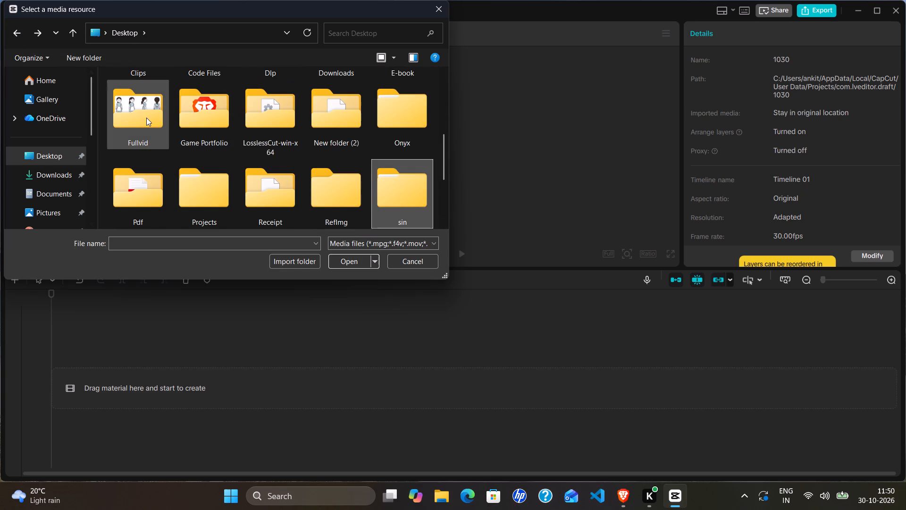
# Open the Fullvid folder on the Desktop and look through its audio and image files.
pyautogui.doubleClick(146, 118)
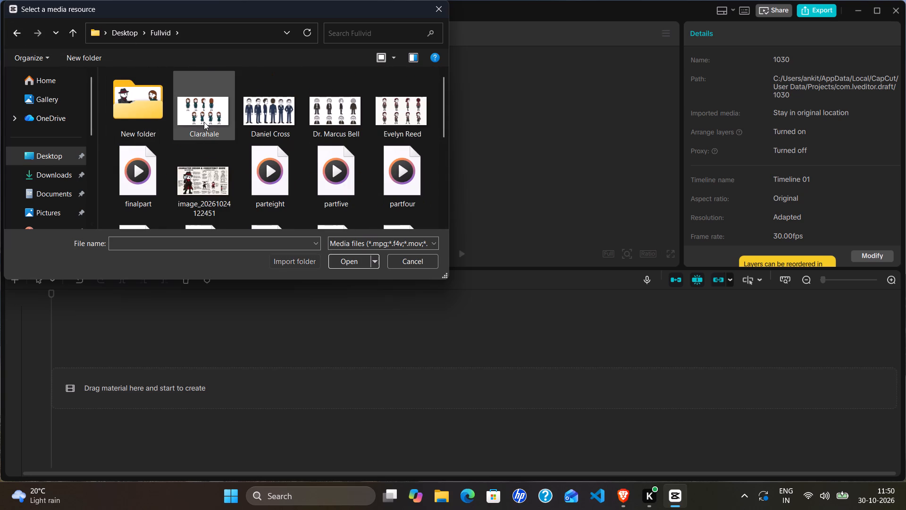
pyautogui.scroll(-2, 204, 122)
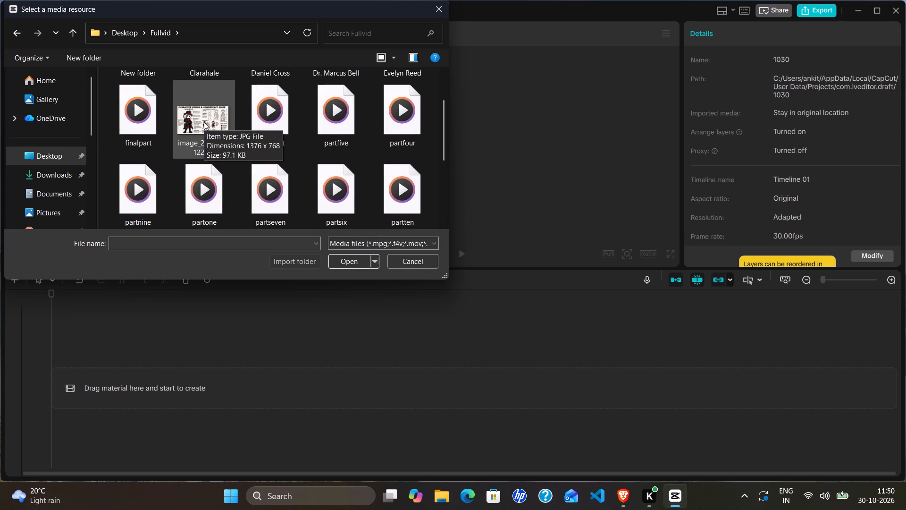
pyautogui.scroll(-1, 204, 122)
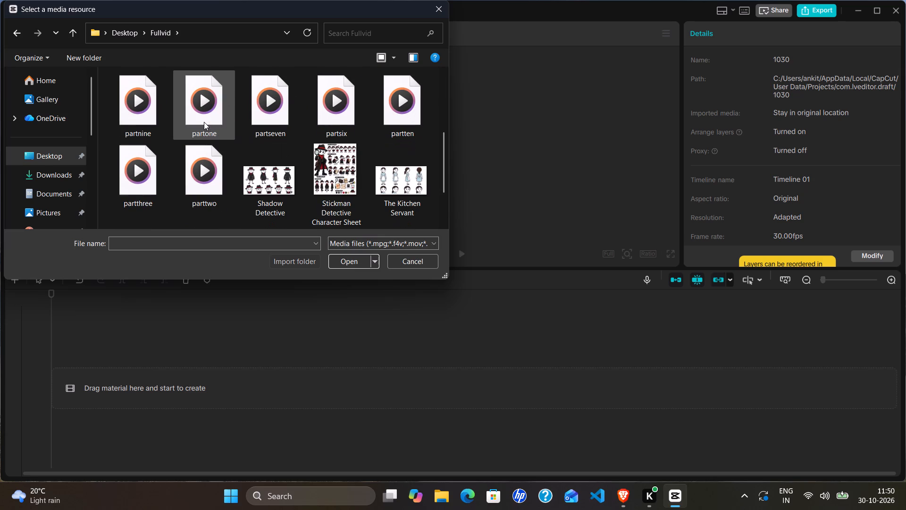
pyautogui.scroll(-1, 204, 122)
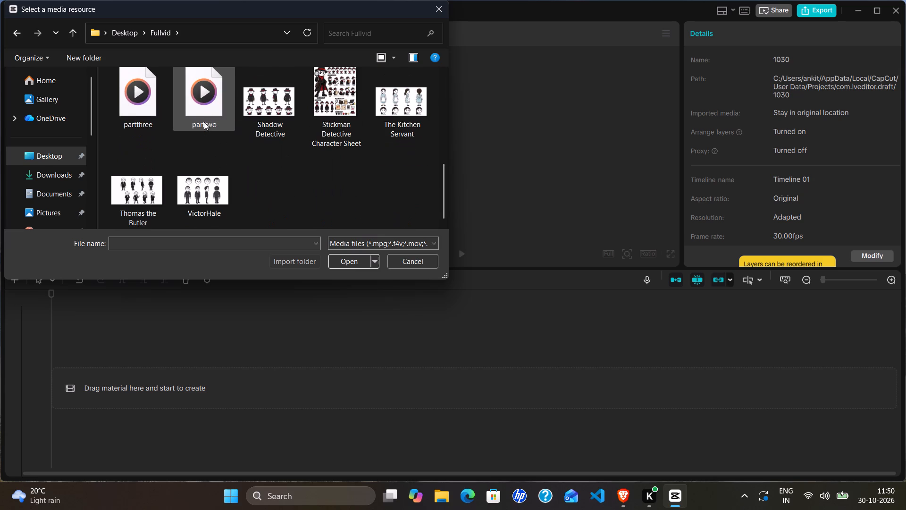
pyautogui.scroll(-6, 204, 122)
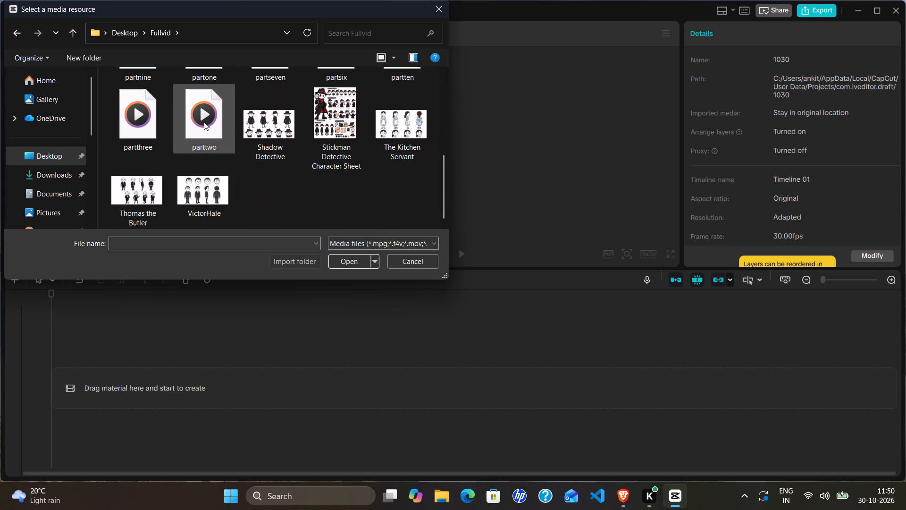
pyautogui.scroll(-1, 204, 122)
pyautogui.scroll(1, 289, 162)
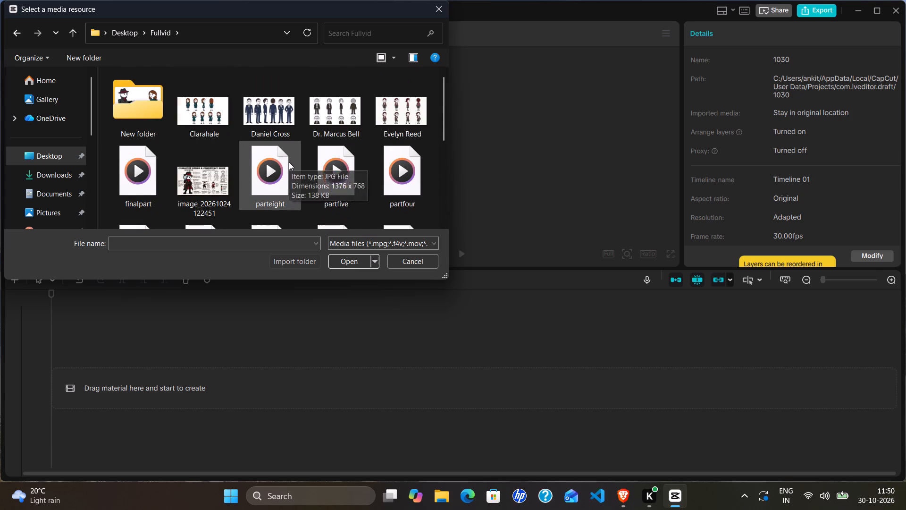
pyautogui.scroll(1, 289, 162)
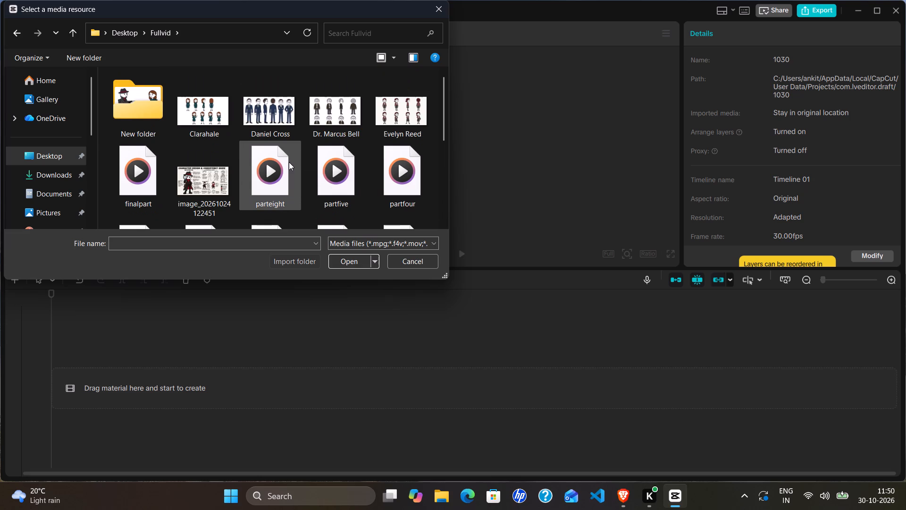
pyautogui.scroll(3, 289, 162)
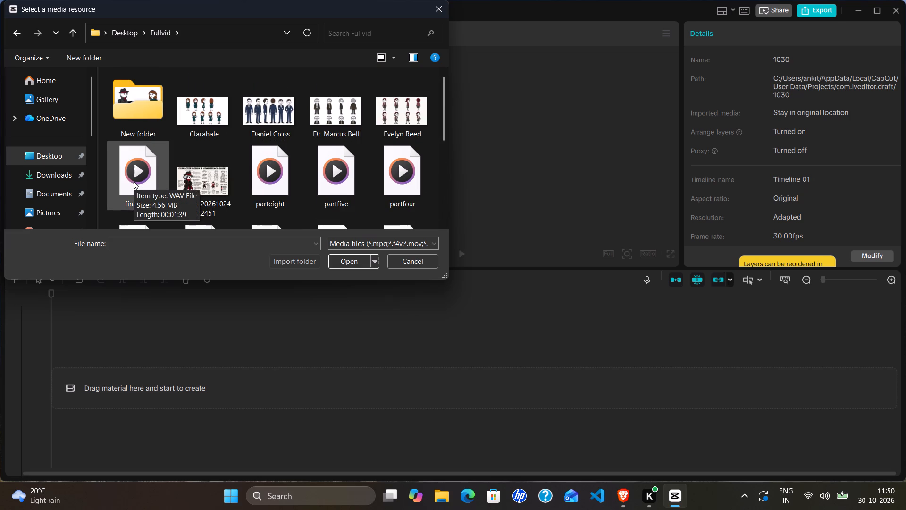
# Import the audio files finalpart and partone through partten from the Fullvid folder into the project media.
pyautogui.keyDown('ctrl'); pyautogui.click(134, 181); pyautogui.keyUp('ctrl')
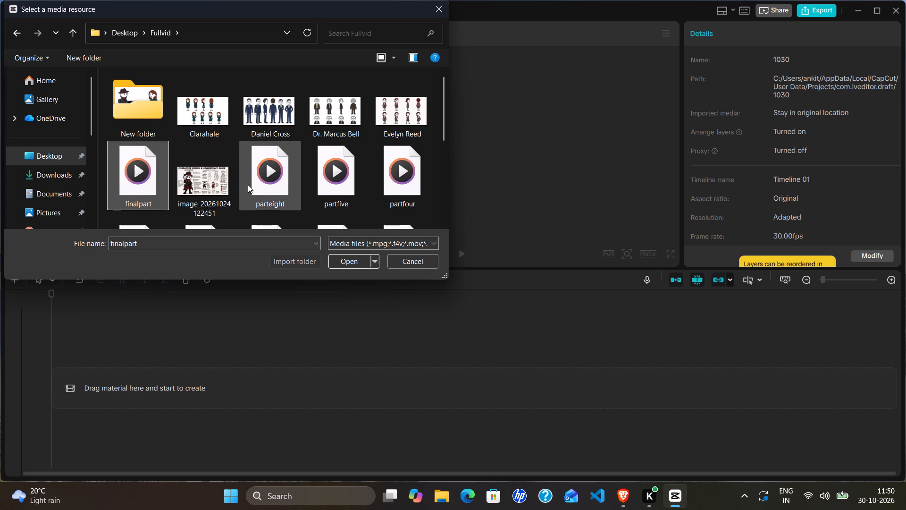
pyautogui.keyDown('ctrl'); pyautogui.click(262, 185); pyautogui.keyUp('ctrl')
pyautogui.keyDown('ctrl'); pyautogui.click(327, 183); pyautogui.keyUp('ctrl')
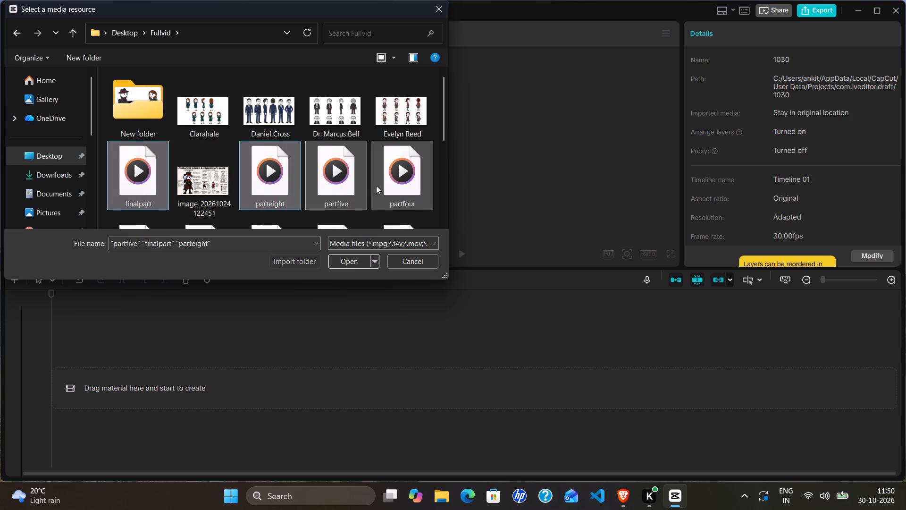
pyautogui.keyDown('ctrl'); pyautogui.click(386, 186); pyautogui.keyUp('ctrl')
pyautogui.scroll(-1, 386, 186)
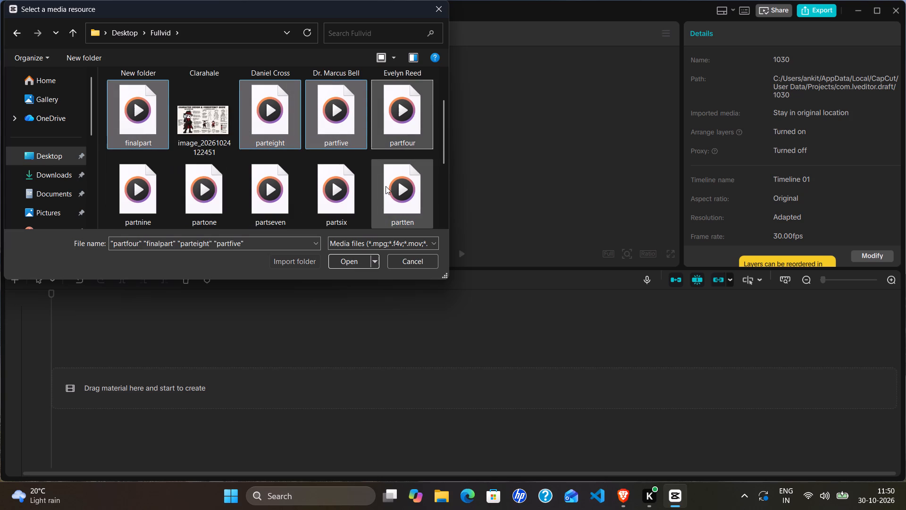
pyautogui.keyDown('ctrl'); pyautogui.click(394, 197); pyautogui.keyUp('ctrl')
pyautogui.keyDown('ctrl'); pyautogui.click(357, 191); pyautogui.keyUp('ctrl')
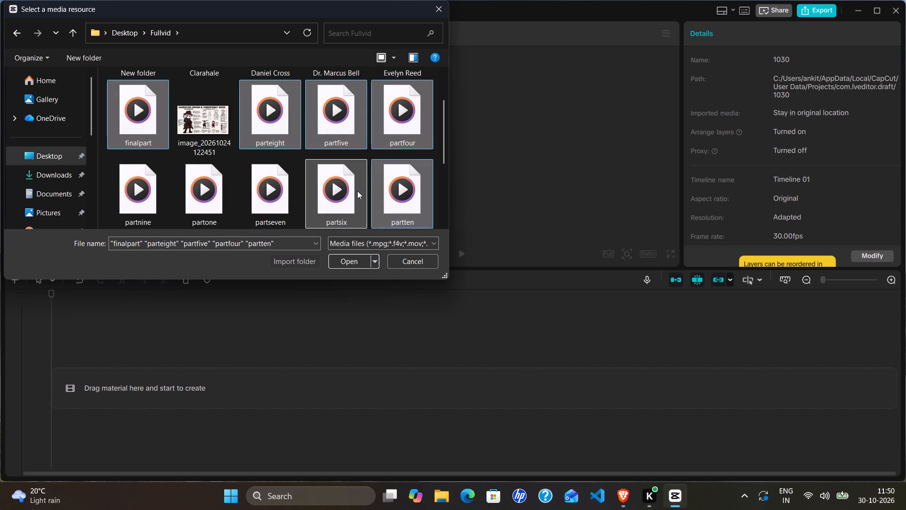
pyautogui.keyDown('ctrl'); pyautogui.click(287, 197); pyautogui.keyUp('ctrl')
pyautogui.keyDown('ctrl'); pyautogui.click(211, 199); pyautogui.keyUp('ctrl')
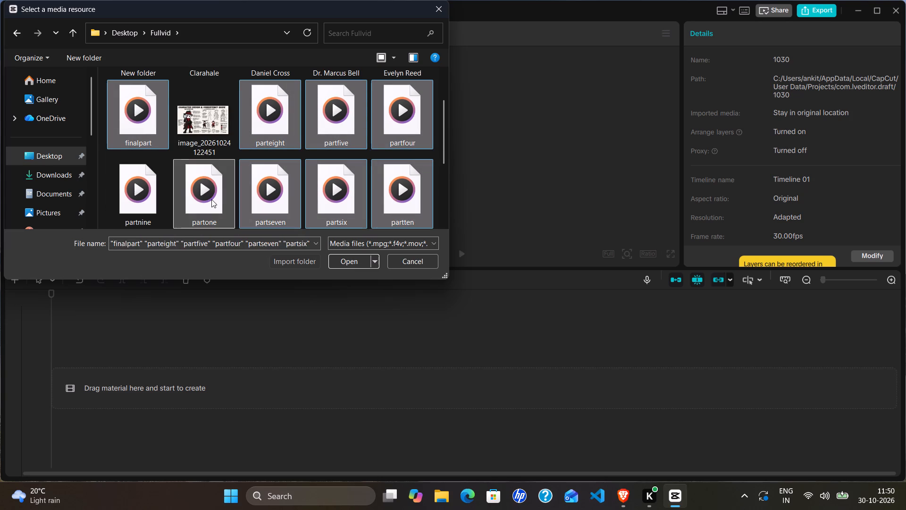
pyautogui.keyDown('ctrl'); pyautogui.click(150, 207); pyautogui.keyUp('ctrl')
pyautogui.scroll(-1, 150, 207)
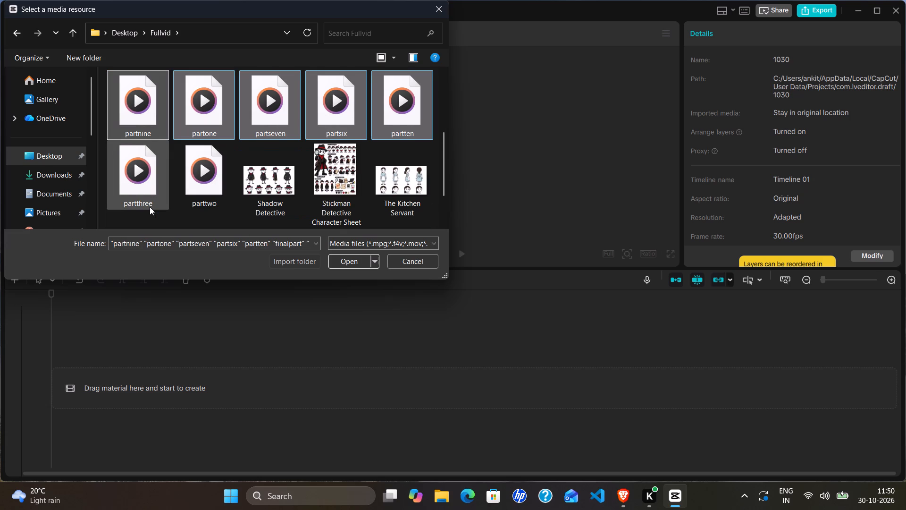
pyautogui.scroll(-1, 150, 207)
pyautogui.keyDown('ctrl'); pyautogui.click(167, 123); pyautogui.keyUp('ctrl')
pyautogui.keyDown('ctrl'); pyautogui.click(196, 122); pyautogui.keyUp('ctrl')
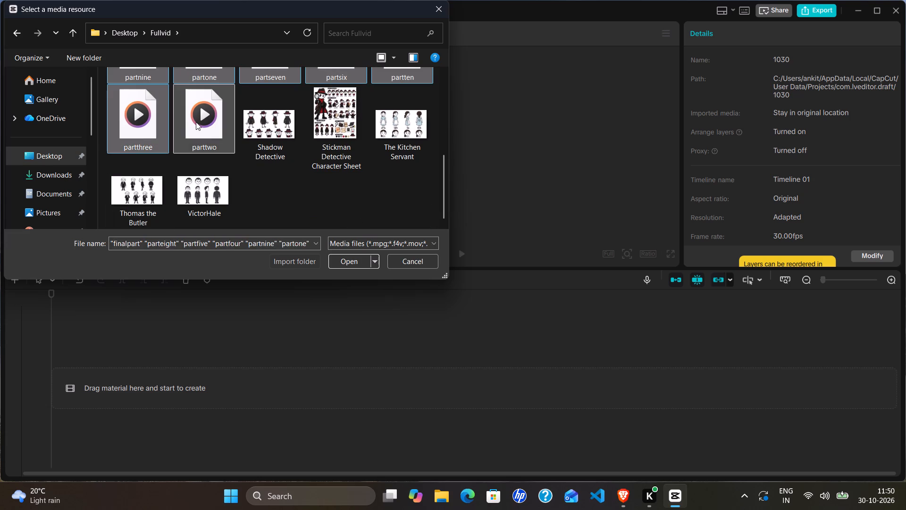
pyautogui.click(358, 268)
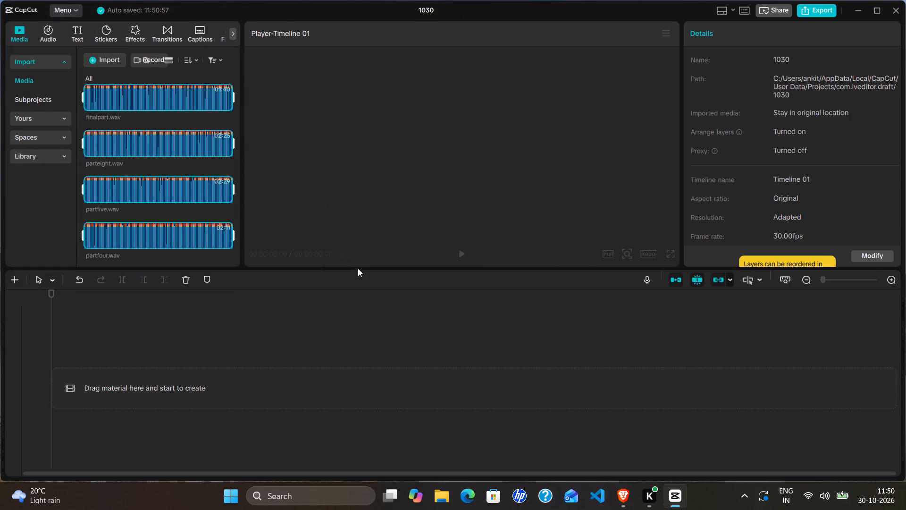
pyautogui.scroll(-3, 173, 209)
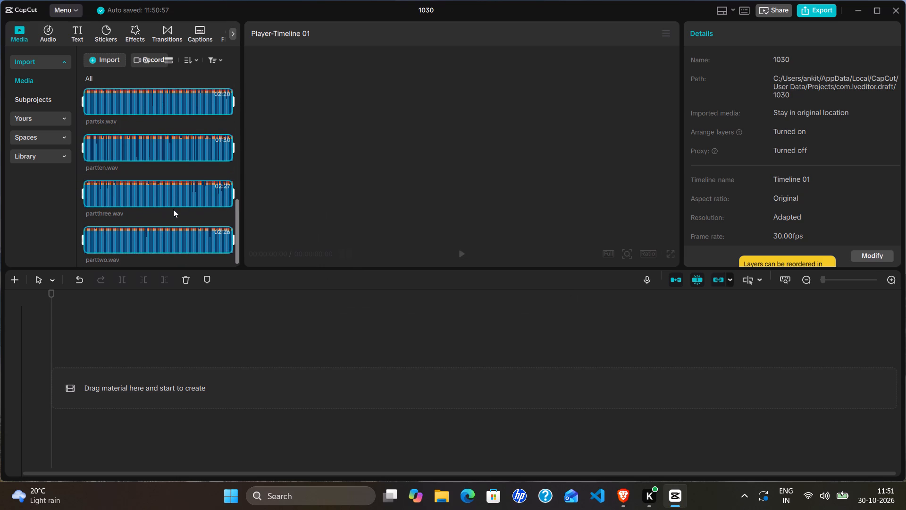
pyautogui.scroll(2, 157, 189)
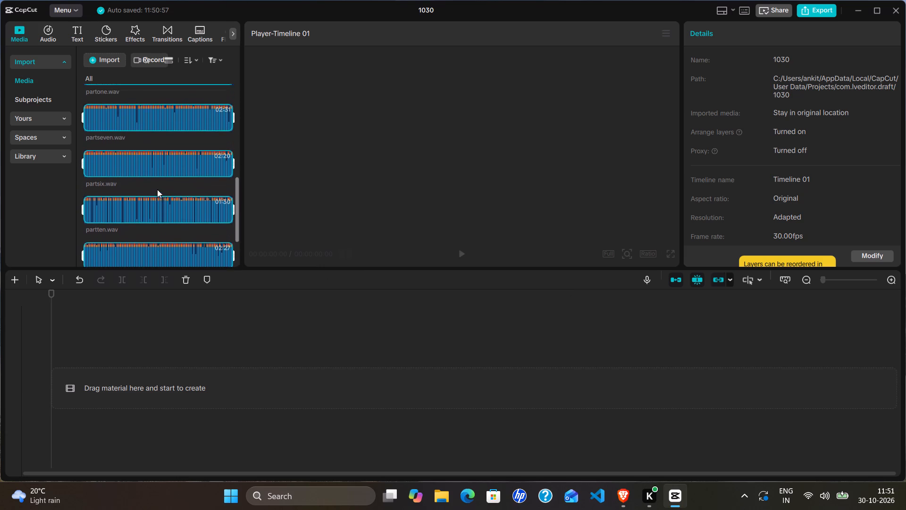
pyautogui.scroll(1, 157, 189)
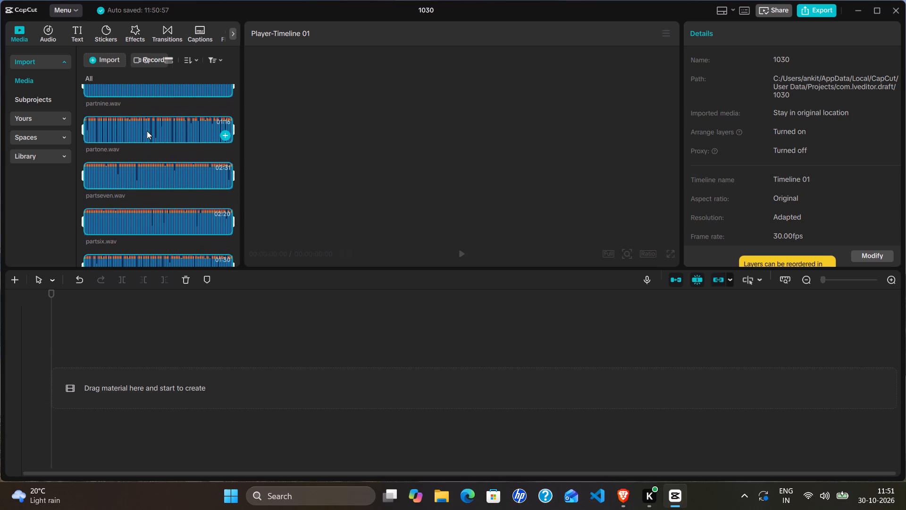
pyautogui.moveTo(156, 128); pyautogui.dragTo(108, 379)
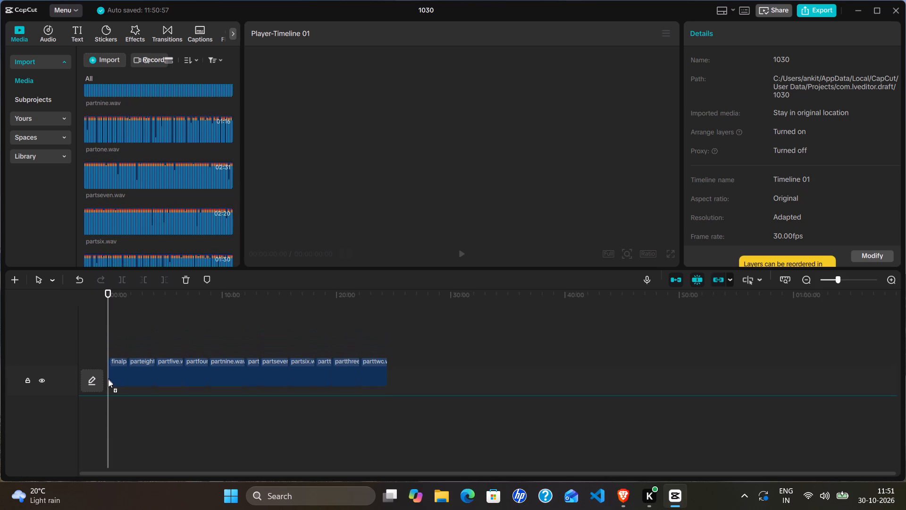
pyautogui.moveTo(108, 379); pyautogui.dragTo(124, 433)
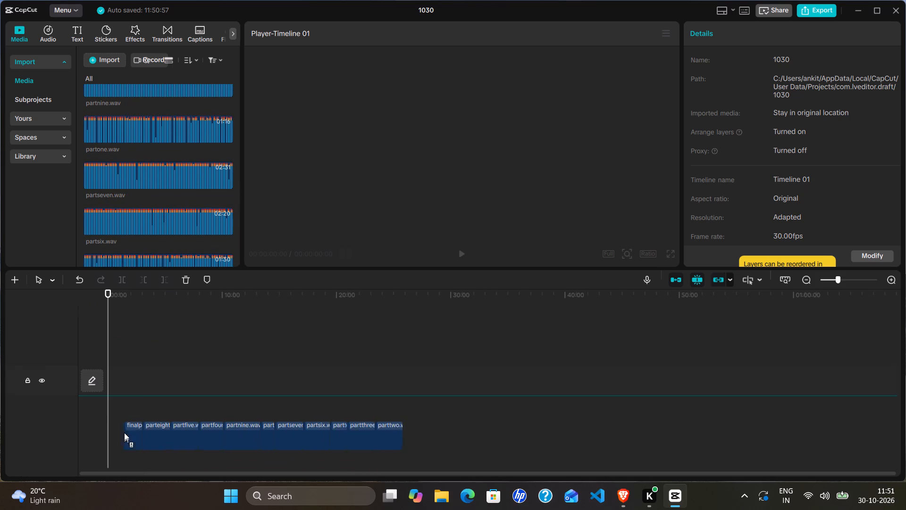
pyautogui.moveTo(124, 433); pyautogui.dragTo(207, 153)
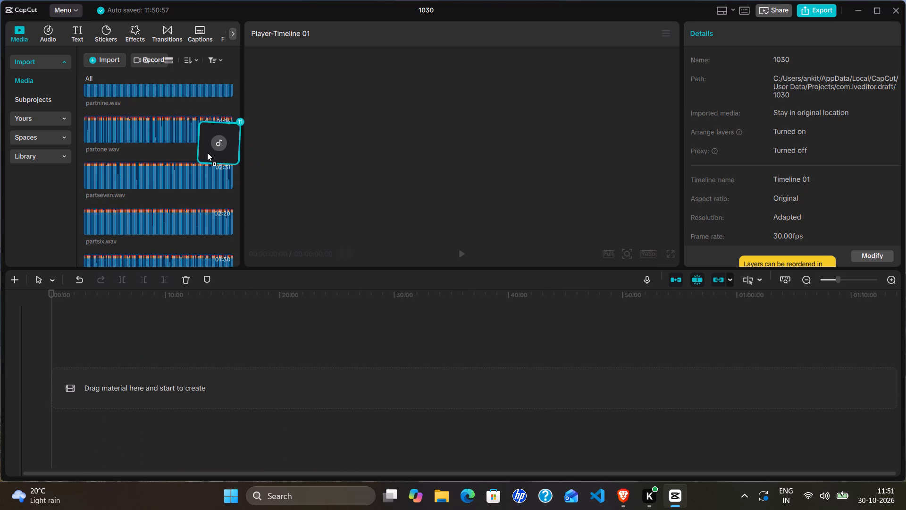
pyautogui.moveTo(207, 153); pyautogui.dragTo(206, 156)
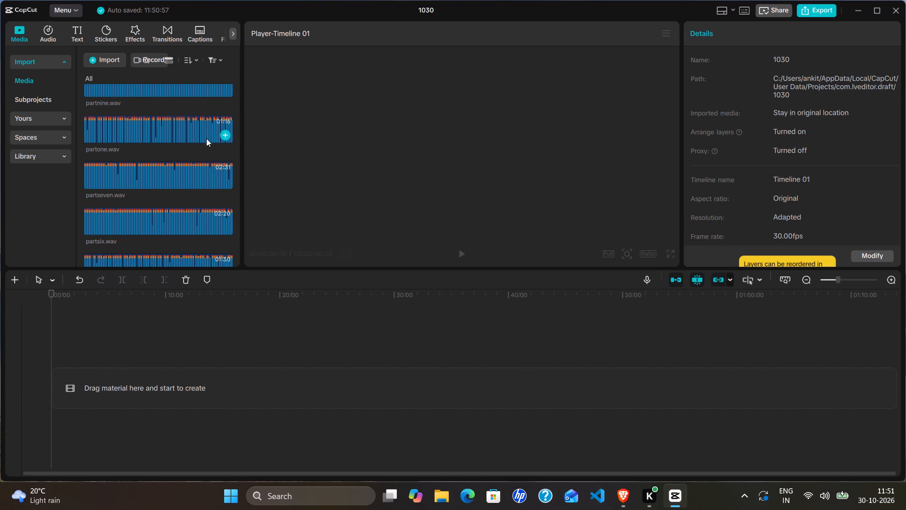
# Add partone.wav at the start of the empty timeline.
pyautogui.click(224, 138)
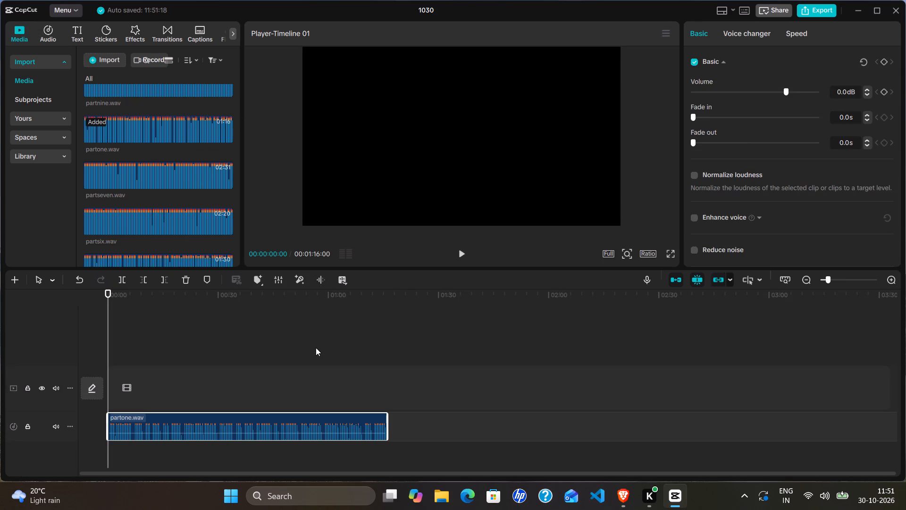
# Add parttwo.wav to the timeline and place it directly after partone.wav on the same audio track.
pyautogui.scroll(-4, 203, 237)
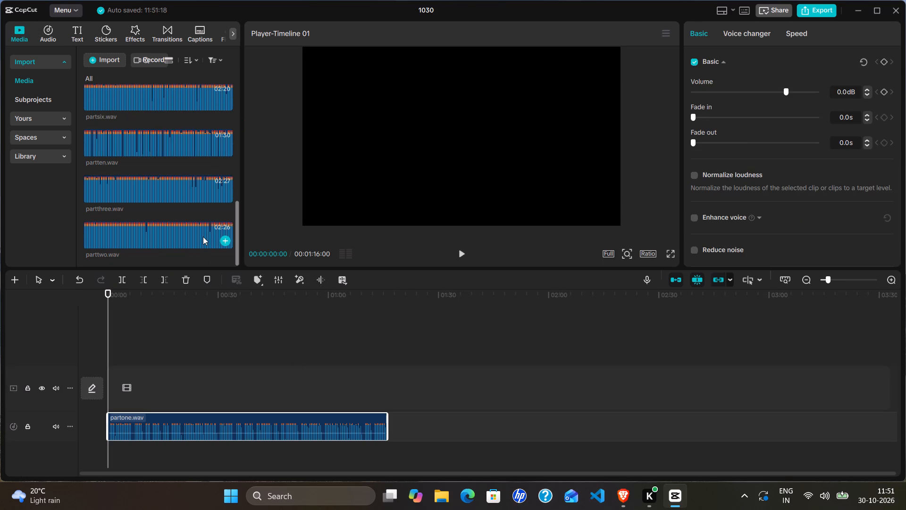
pyautogui.scroll(-4, 203, 237)
pyautogui.click(224, 242)
pyautogui.click(243, 427)
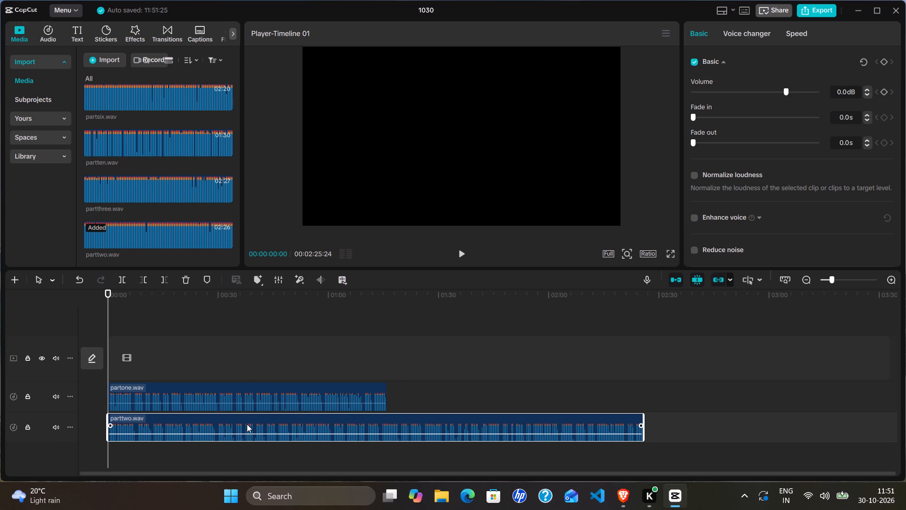
pyautogui.moveTo(247, 424); pyautogui.dragTo(528, 396)
# Place partthree.wav on the audio track directly after the end of parttwo.wav.
pyautogui.hscroll(-8, 528, 396)
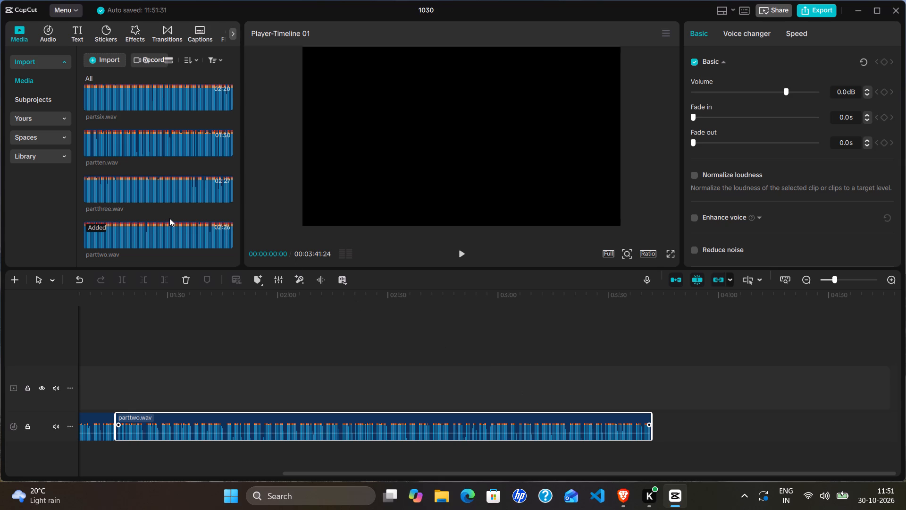
pyautogui.moveTo(164, 191); pyautogui.dragTo(222, 206)
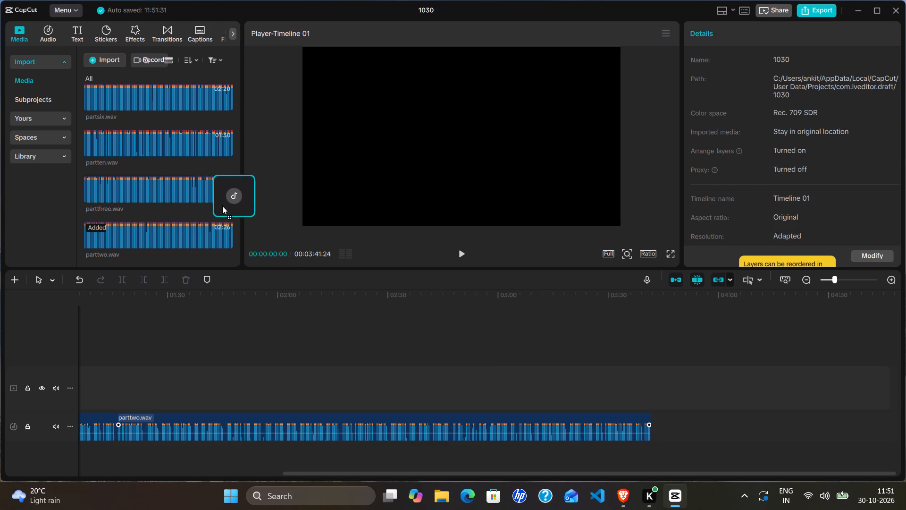
pyautogui.moveTo(222, 206); pyautogui.dragTo(458, 414)
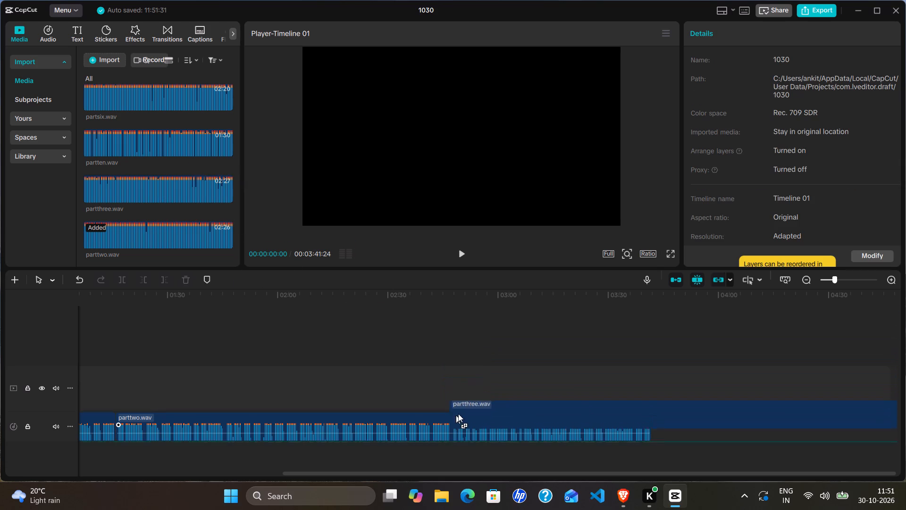
pyautogui.moveTo(458, 414); pyautogui.dragTo(651, 429)
# Place partfour.wav on the audio track directly after the end of partthree.wav.
pyautogui.keyDown('ctrl'); pyautogui.scroll(-8, 582, 382); pyautogui.keyUp('ctrl')
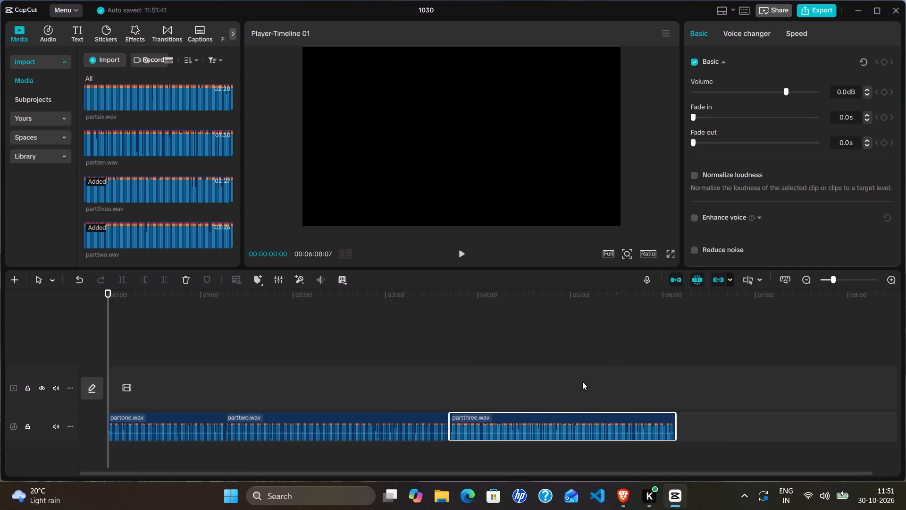
pyautogui.keyDown('ctrl'); pyautogui.scroll(-12, 582, 382); pyautogui.keyUp('ctrl')
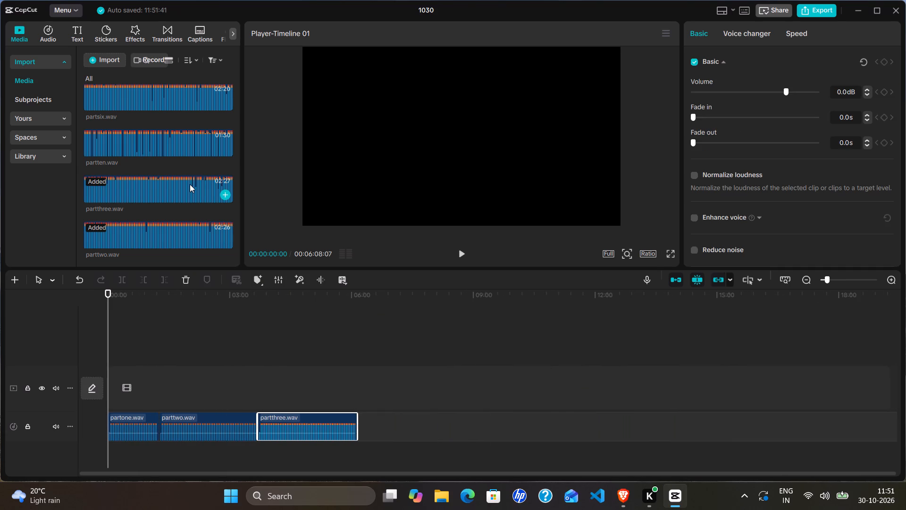
pyautogui.scroll(1, 190, 184)
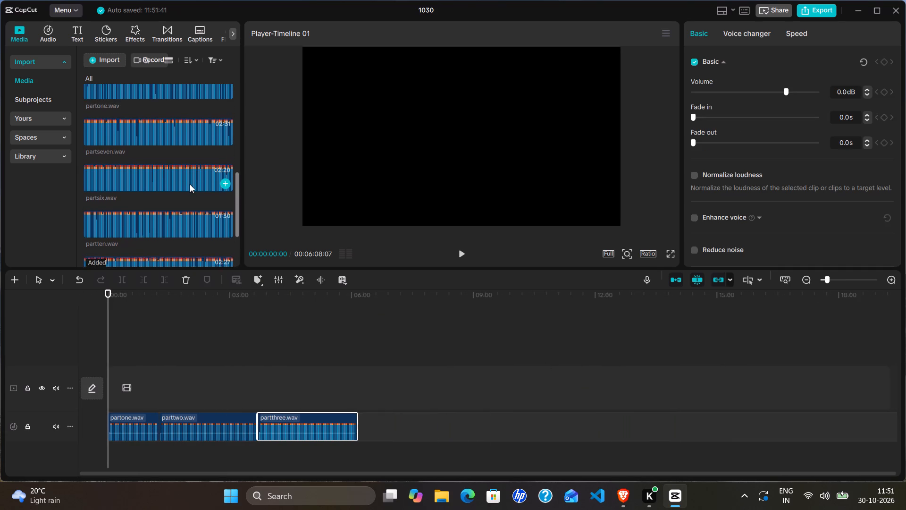
pyautogui.scroll(2, 190, 184)
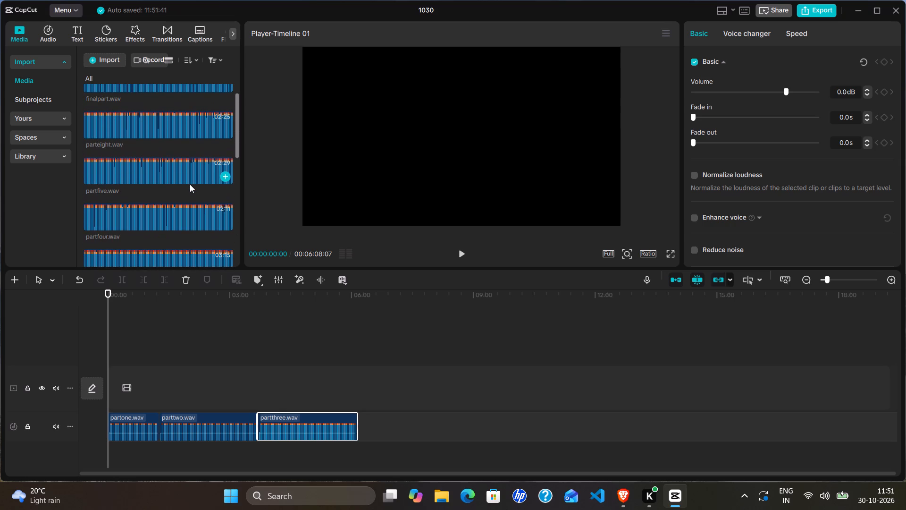
pyautogui.scroll(1, 190, 184)
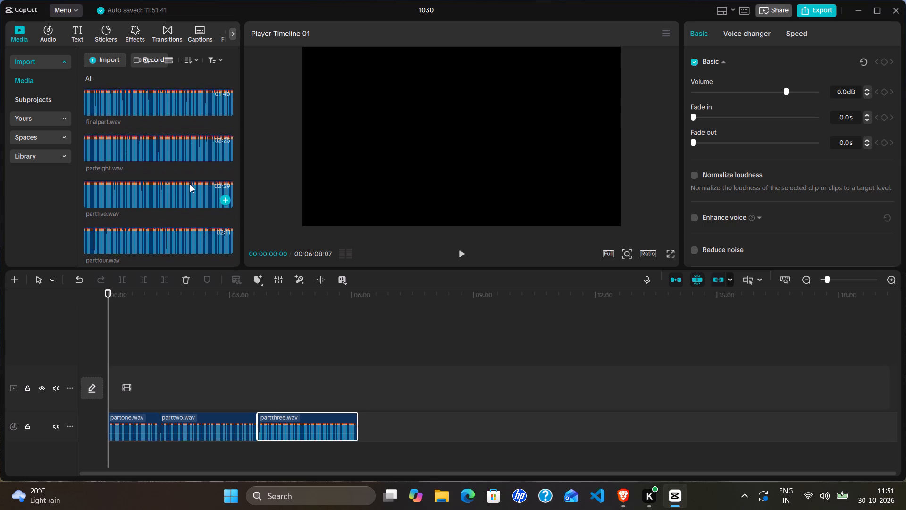
pyautogui.scroll(1, 190, 184)
pyautogui.moveTo(209, 243); pyautogui.dragTo(362, 431)
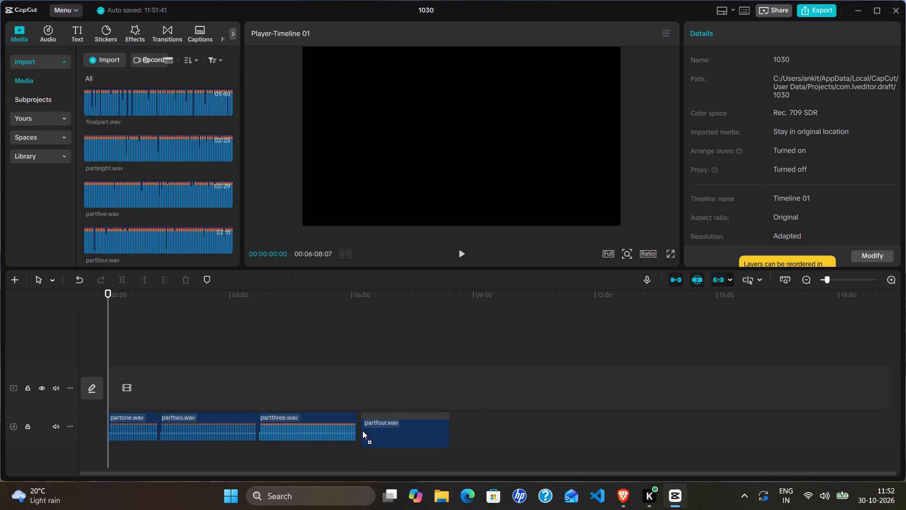
pyautogui.moveTo(362, 431); pyautogui.dragTo(362, 427)
pyautogui.moveTo(362, 427); pyautogui.dragTo(357, 421)
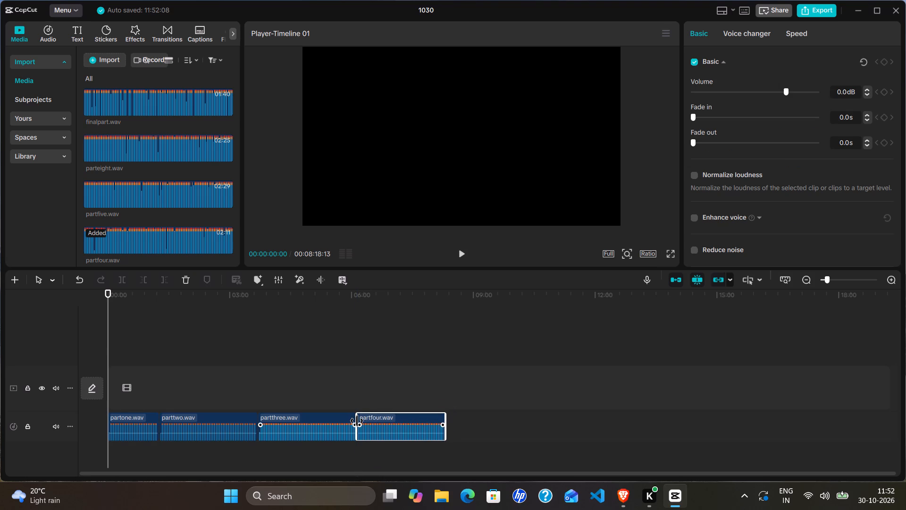
# Place partfive.wav on the audio track directly after the end of partfour.wav.
pyautogui.moveTo(174, 201); pyautogui.dragTo(201, 195)
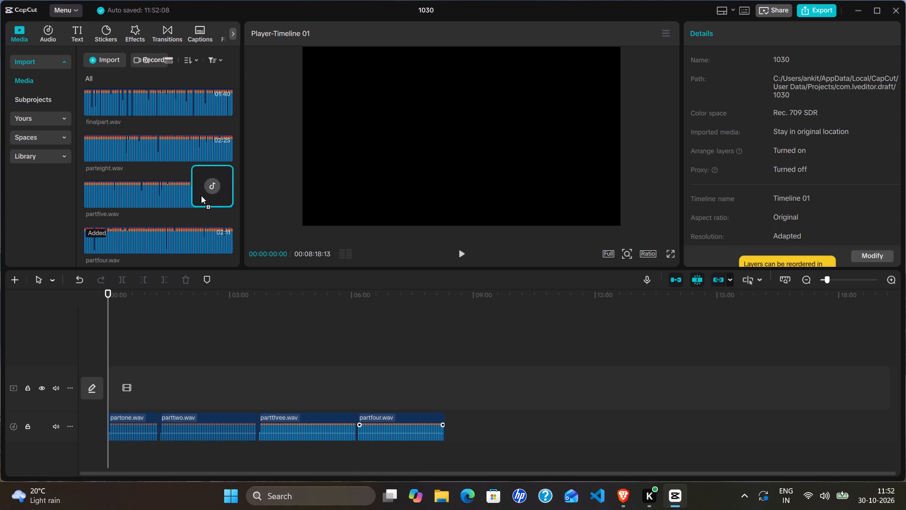
pyautogui.moveTo(201, 195); pyautogui.dragTo(447, 401)
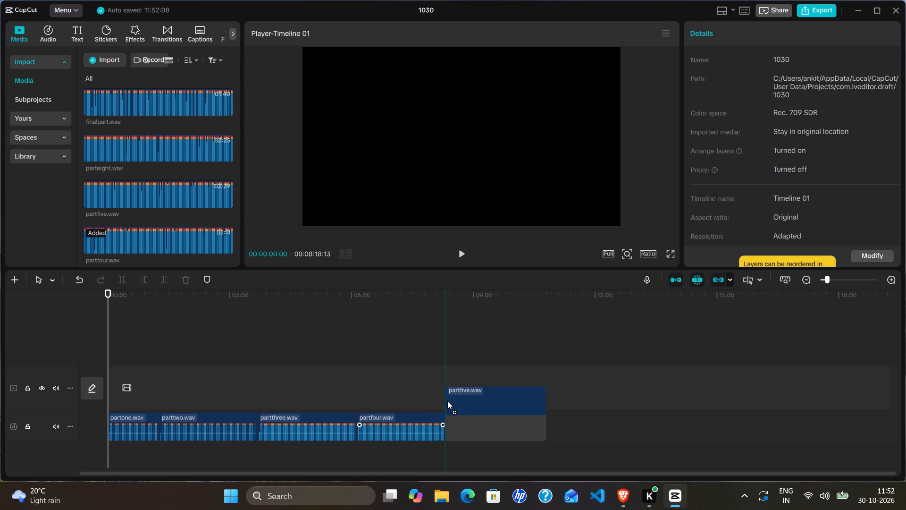
pyautogui.moveTo(447, 401); pyautogui.dragTo(446, 423)
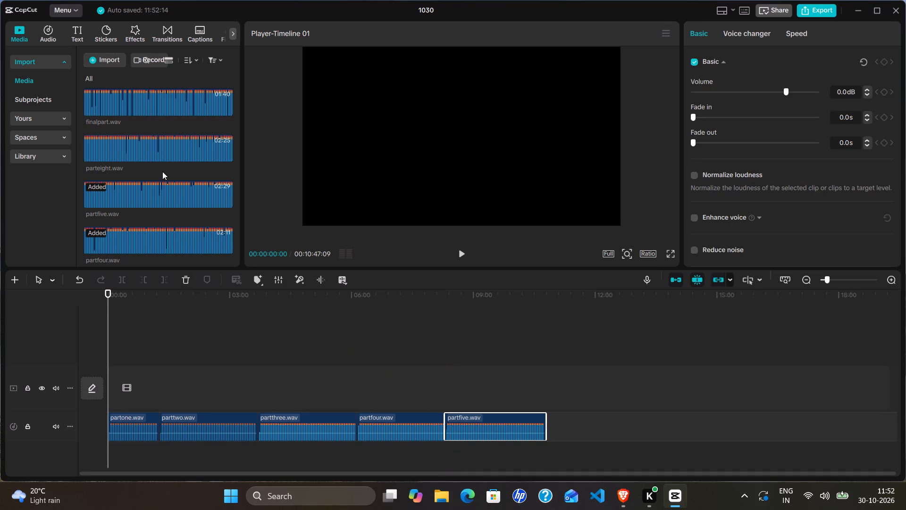
# Place partsix.wav on the audio track directly after the end of partfive.wav.
pyautogui.scroll(1, 162, 171)
pyautogui.scroll(-1, 162, 171)
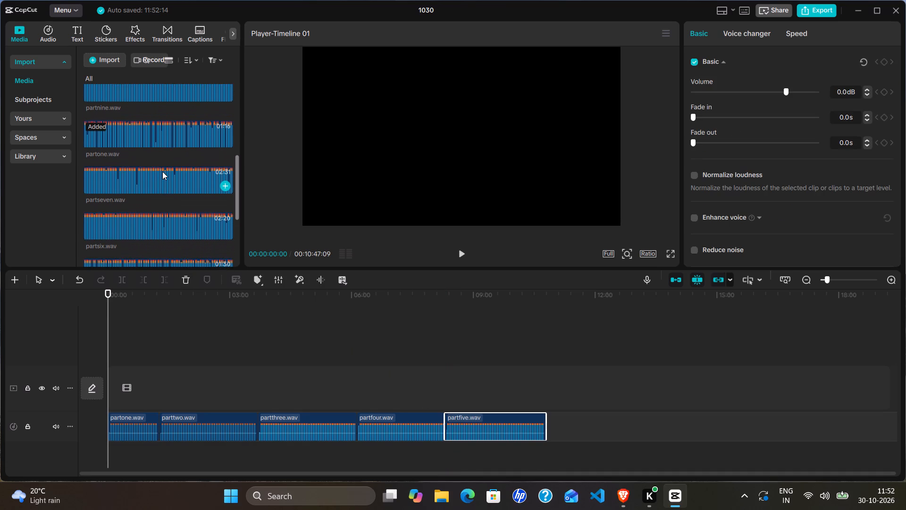
pyautogui.scroll(-1, 162, 171)
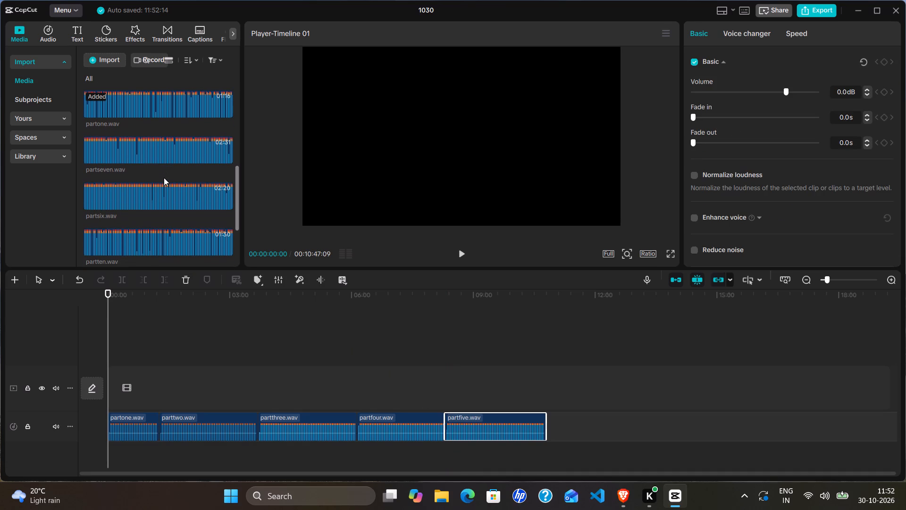
pyautogui.moveTo(168, 199); pyautogui.dragTo(437, 342)
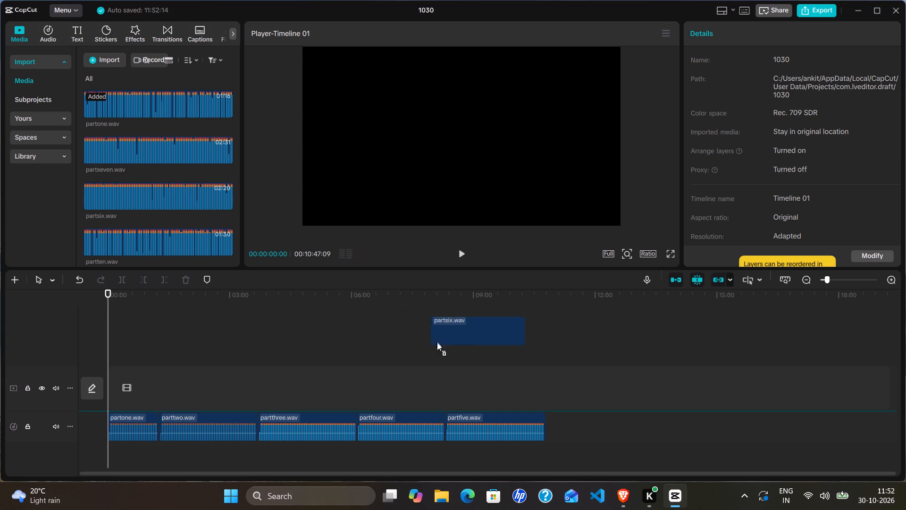
pyautogui.moveTo(437, 342); pyautogui.dragTo(559, 434)
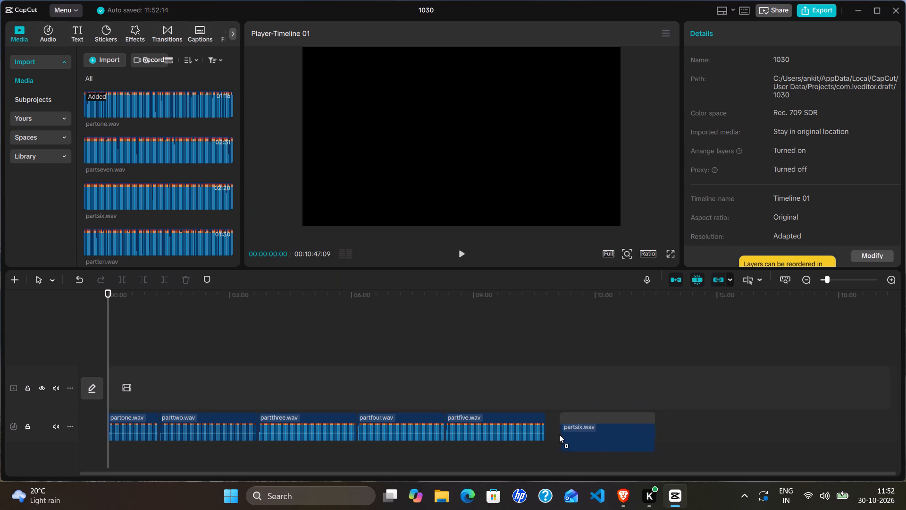
pyautogui.moveTo(559, 434); pyautogui.dragTo(544, 423)
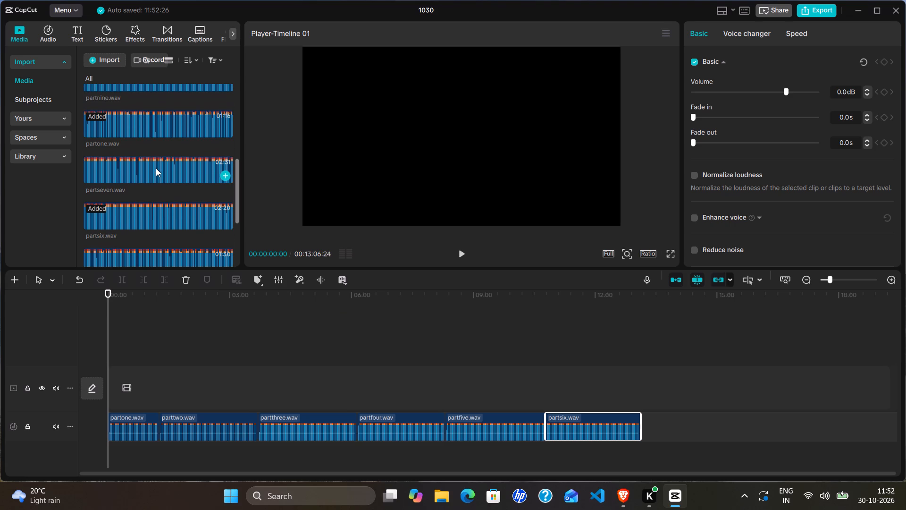
# Place partseven.wav on the audio track directly after the end of partsix.wav.
pyautogui.moveTo(165, 172); pyautogui.dragTo(470, 399)
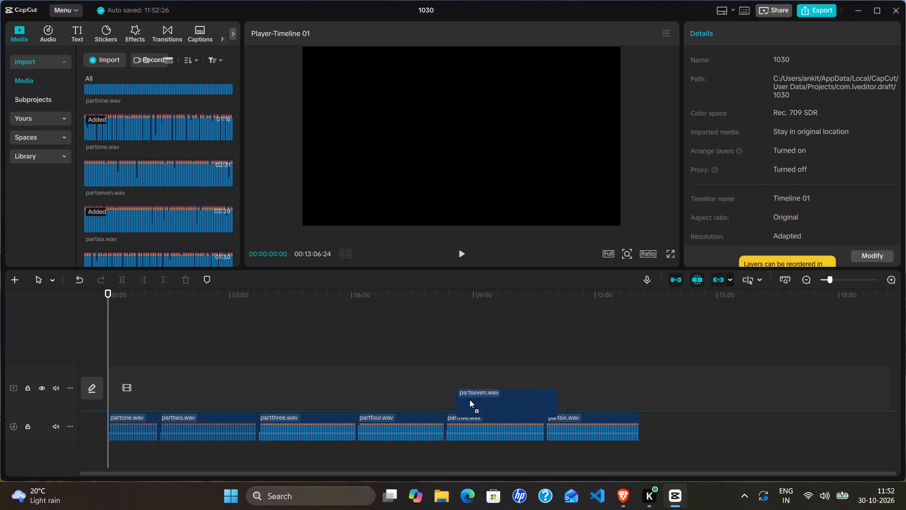
pyautogui.moveTo(470, 399); pyautogui.dragTo(651, 393)
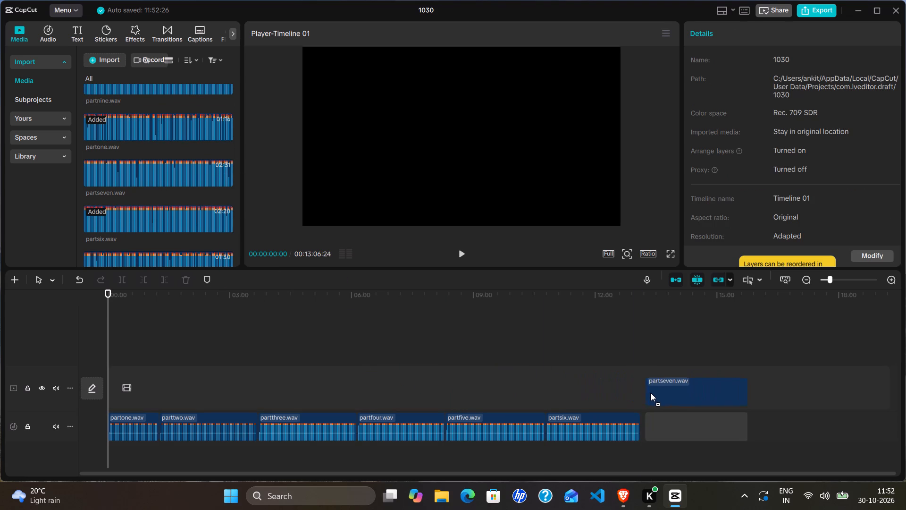
pyautogui.moveTo(651, 393); pyautogui.dragTo(642, 434)
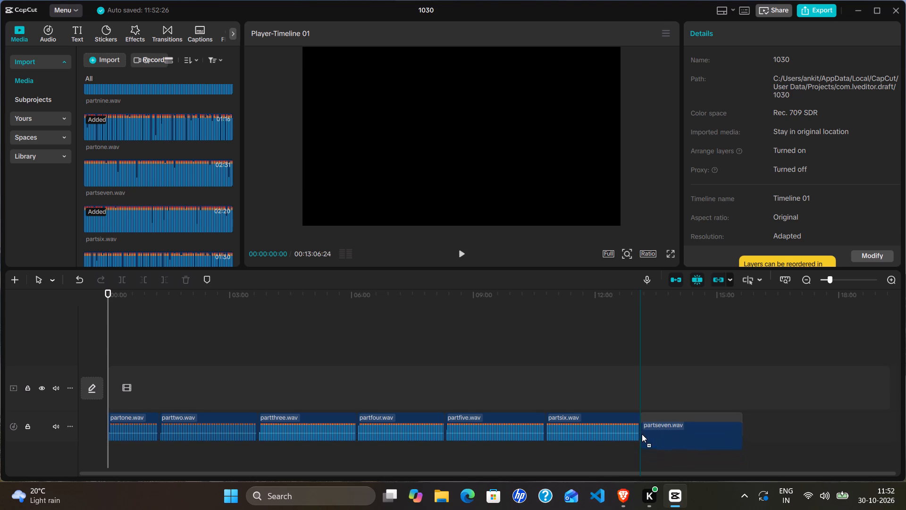
pyautogui.moveTo(642, 434); pyautogui.dragTo(641, 432)
pyautogui.hscroll(-3, 641, 432)
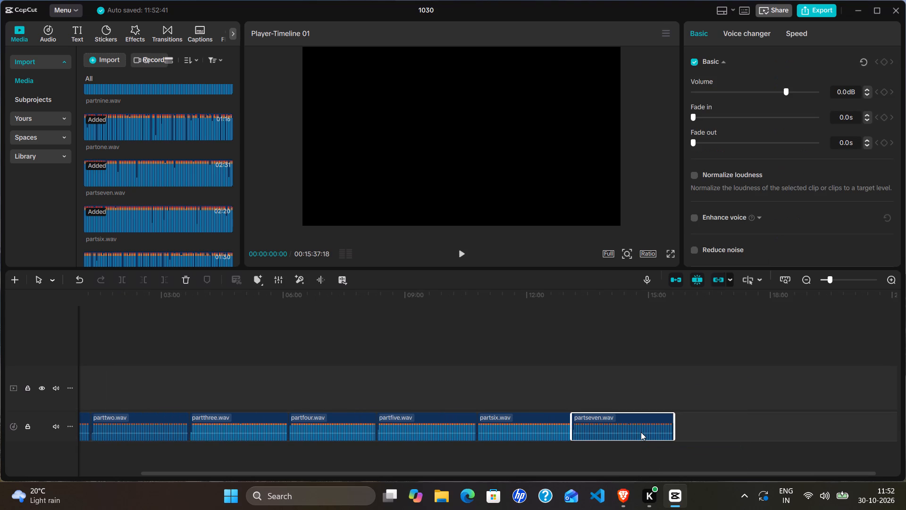
pyautogui.keyDown('ctrl'); pyautogui.scroll(-6, 641, 432); pyautogui.keyUp('ctrl')
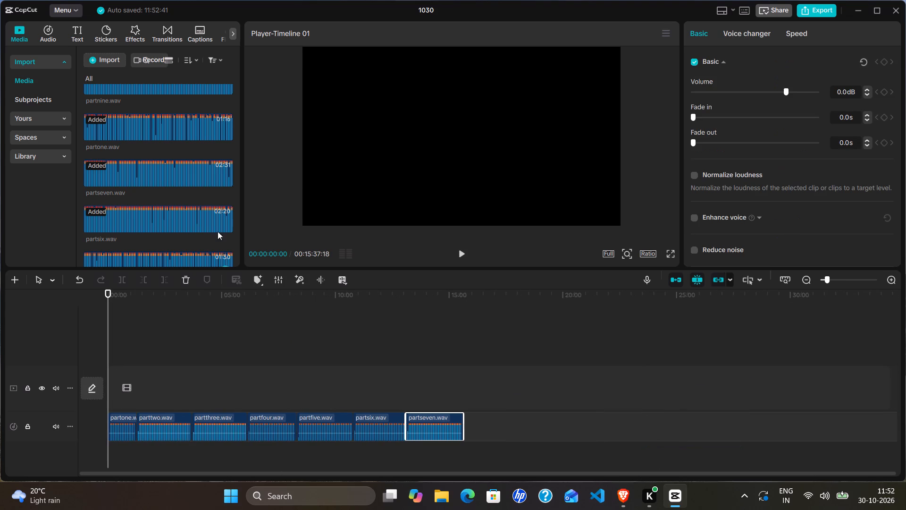
# Place parteight.wav on the audio track directly after the end of partseven.wav.
pyautogui.scroll(1, 163, 190)
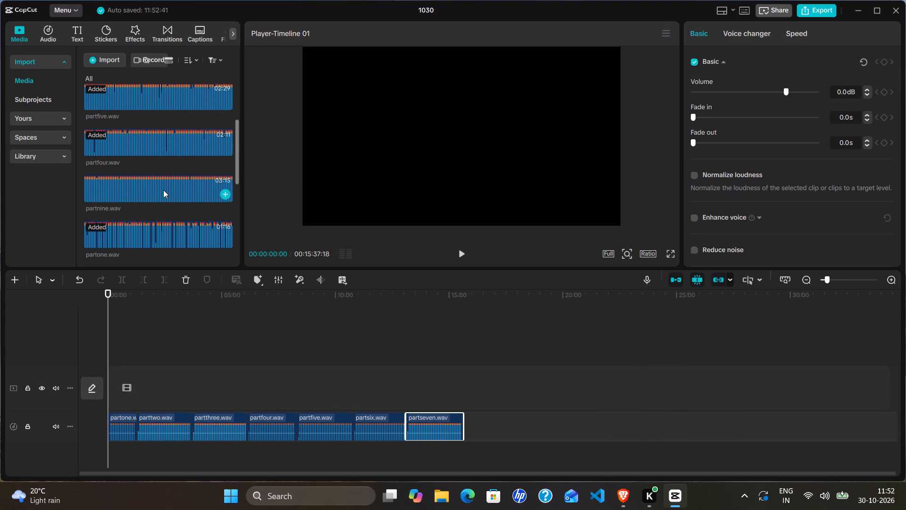
pyautogui.scroll(1, 163, 190)
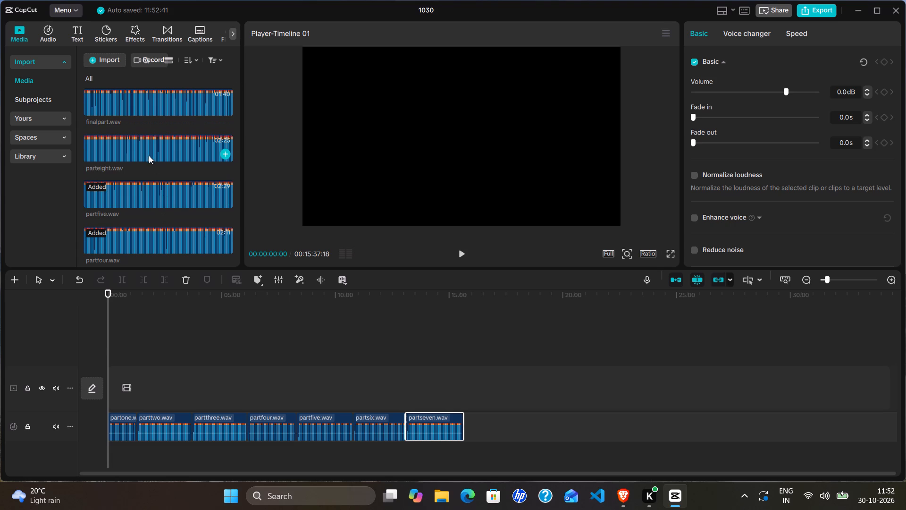
pyautogui.moveTo(148, 153); pyautogui.dragTo(288, 301)
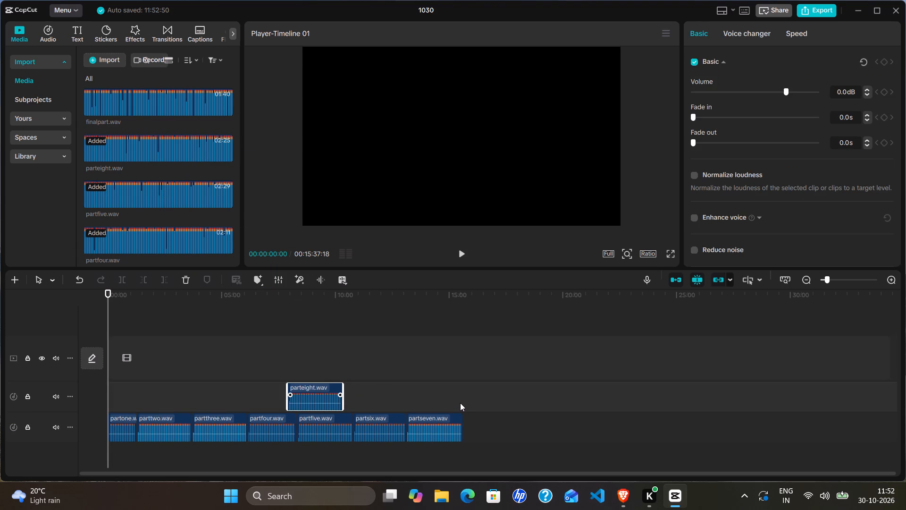
pyautogui.moveTo(318, 388); pyautogui.dragTo(332, 377)
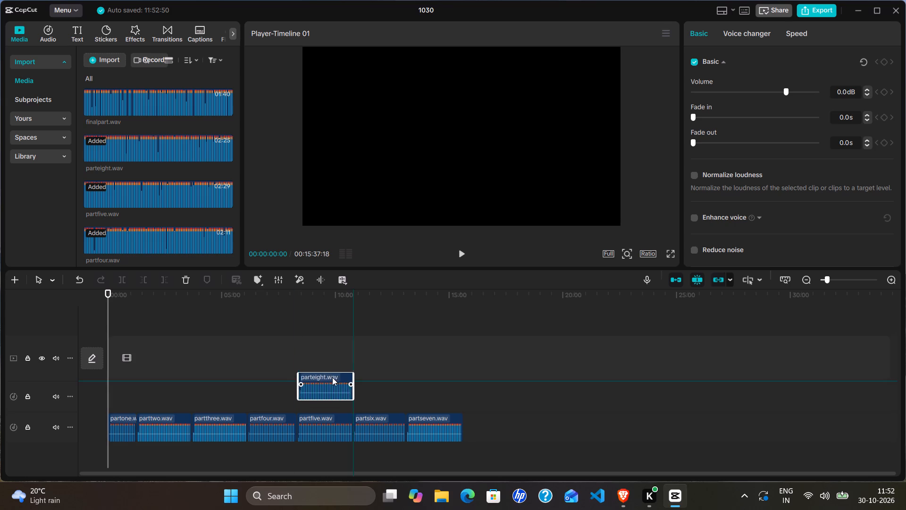
pyautogui.moveTo(332, 377); pyautogui.dragTo(493, 414)
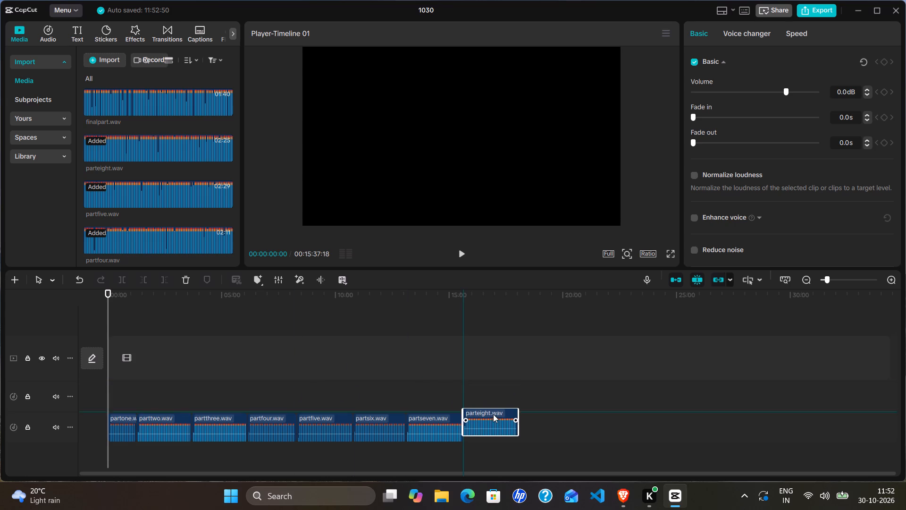
pyautogui.moveTo(493, 414); pyautogui.dragTo(495, 421)
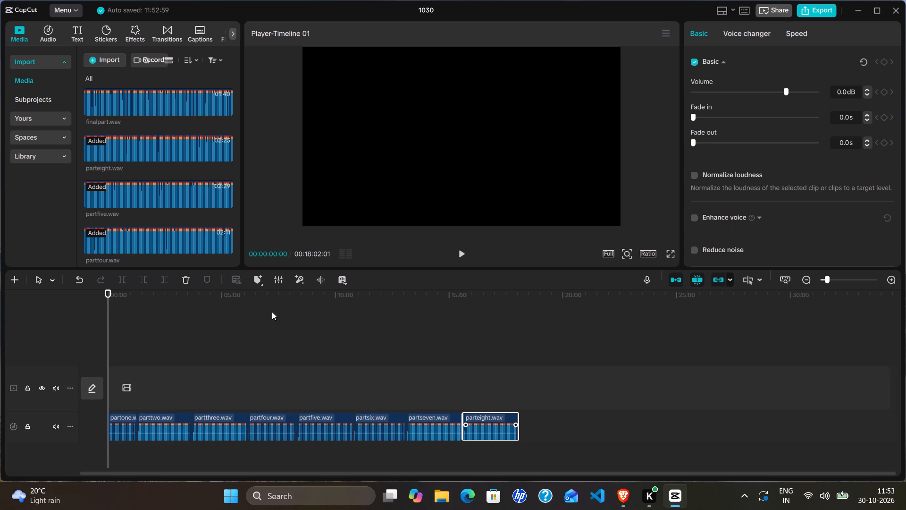
# Place partnine.wav on the audio track directly after the end of parteight.wav.
pyautogui.scroll(1, 159, 200)
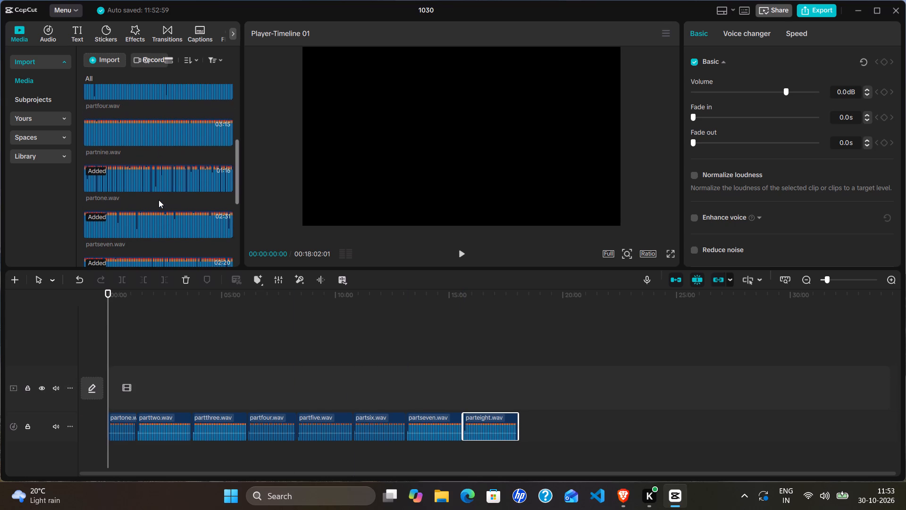
pyautogui.scroll(1, 159, 200)
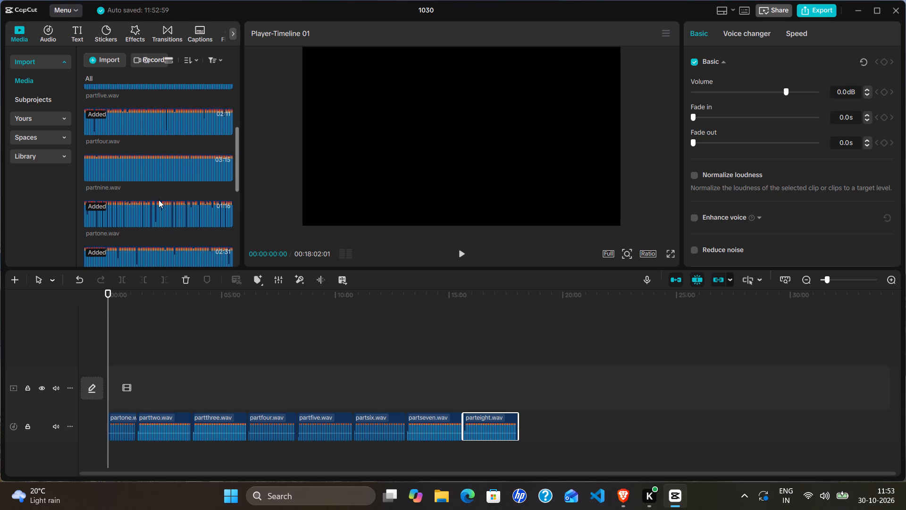
pyautogui.moveTo(151, 176); pyautogui.dragTo(395, 263)
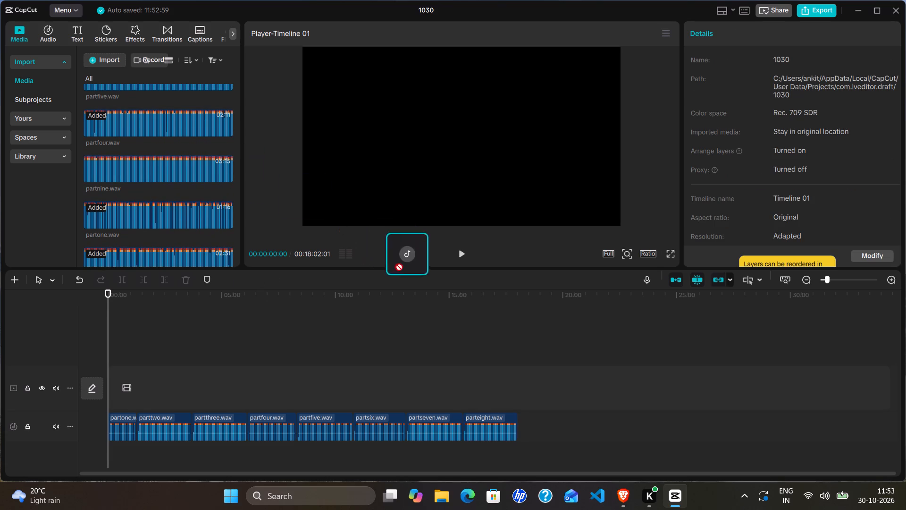
pyautogui.moveTo(395, 263); pyautogui.dragTo(478, 418)
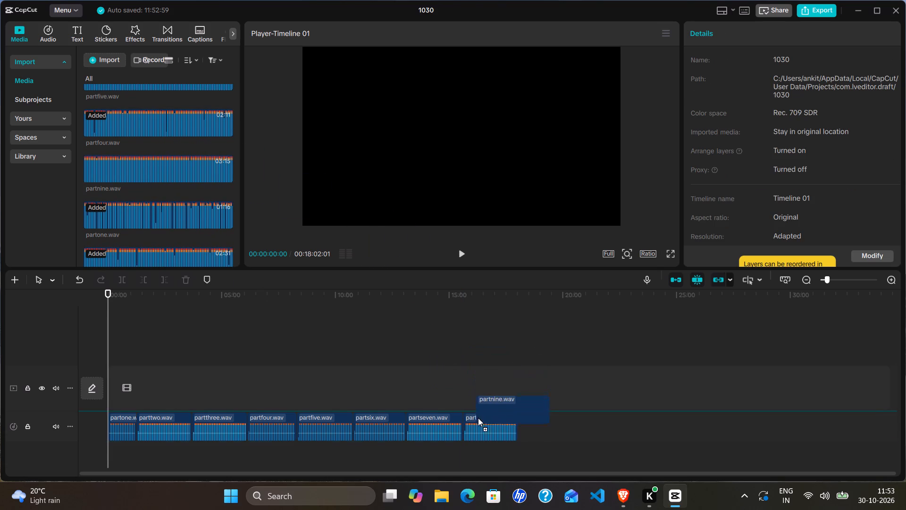
pyautogui.moveTo(478, 418); pyautogui.dragTo(525, 427)
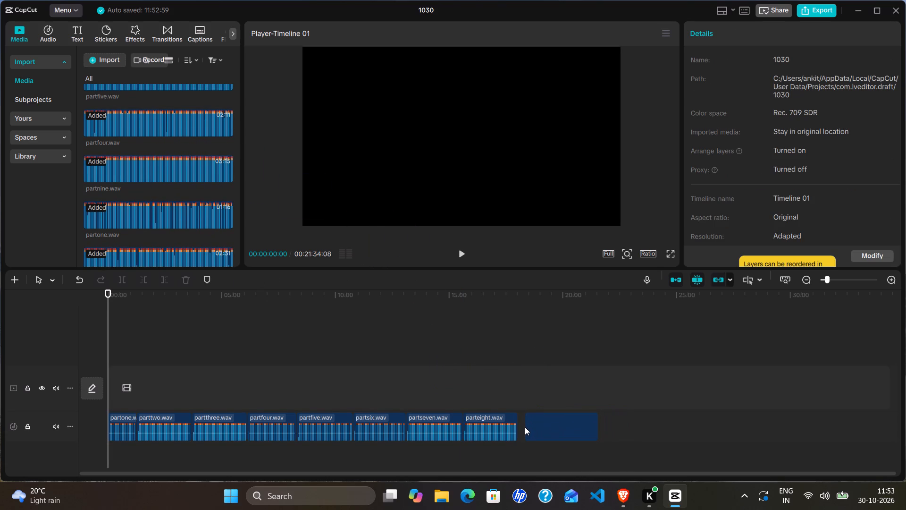
pyautogui.moveTo(544, 426); pyautogui.dragTo(537, 423)
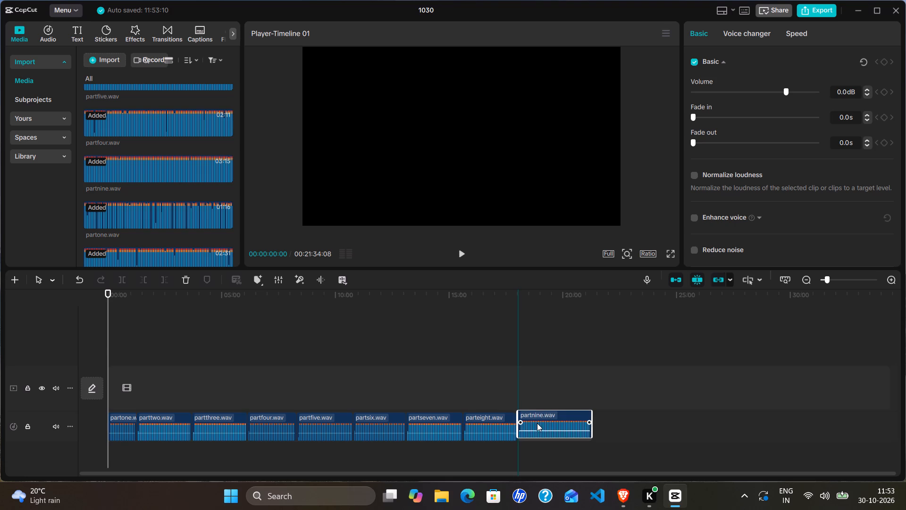
pyautogui.moveTo(537, 423); pyautogui.dragTo(537, 424)
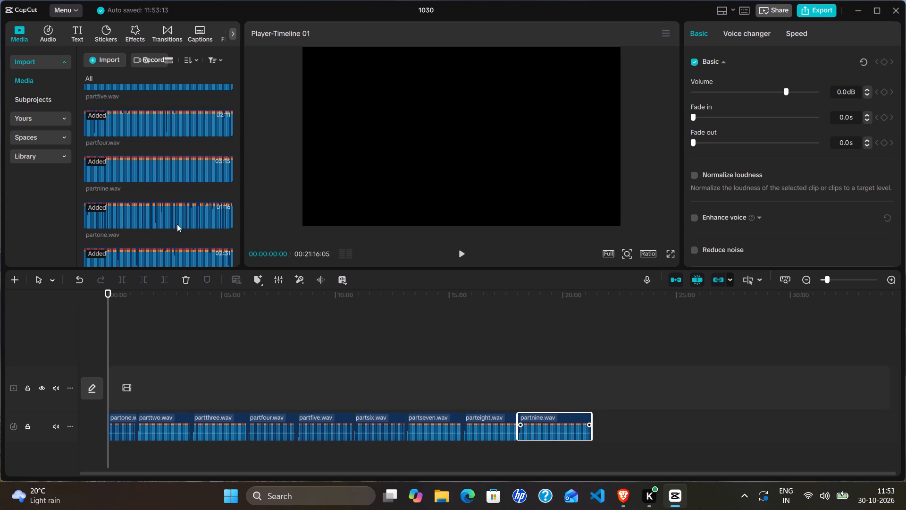
# Place partten.wav on the audio track directly after the end of partnine.wav.
pyautogui.scroll(1, 185, 203)
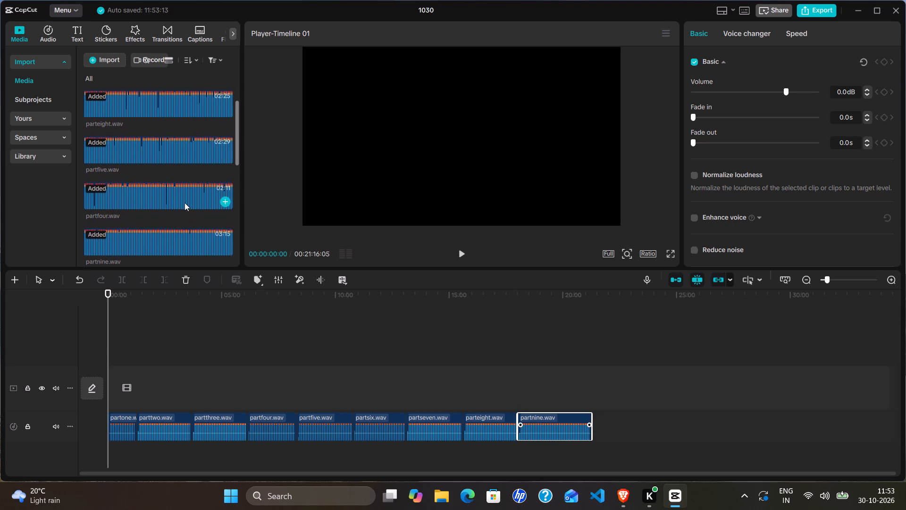
pyautogui.scroll(2, 185, 203)
pyautogui.scroll(-1, 185, 203)
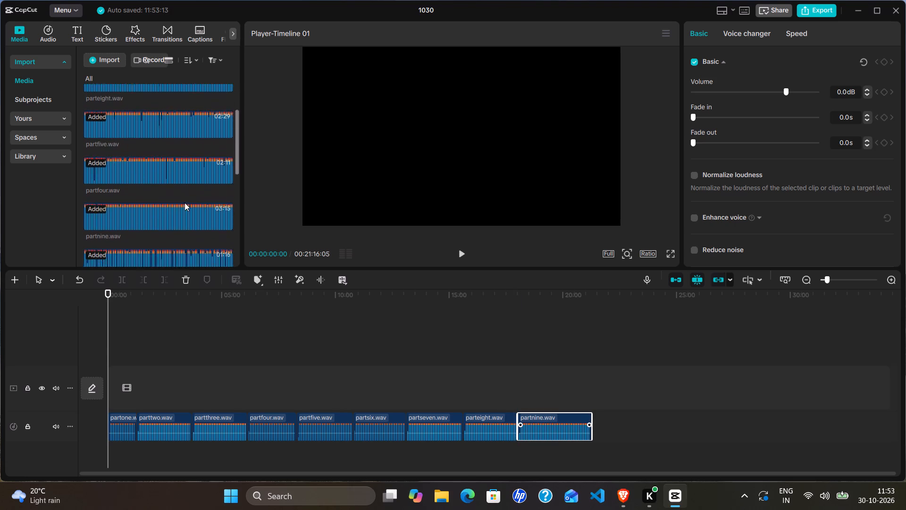
pyautogui.scroll(-2, 185, 203)
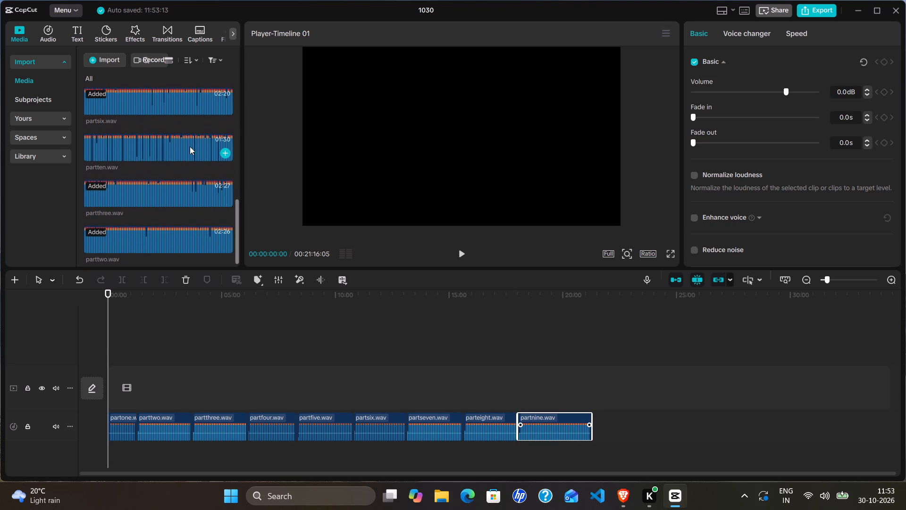
pyautogui.moveTo(190, 143); pyautogui.dragTo(443, 320)
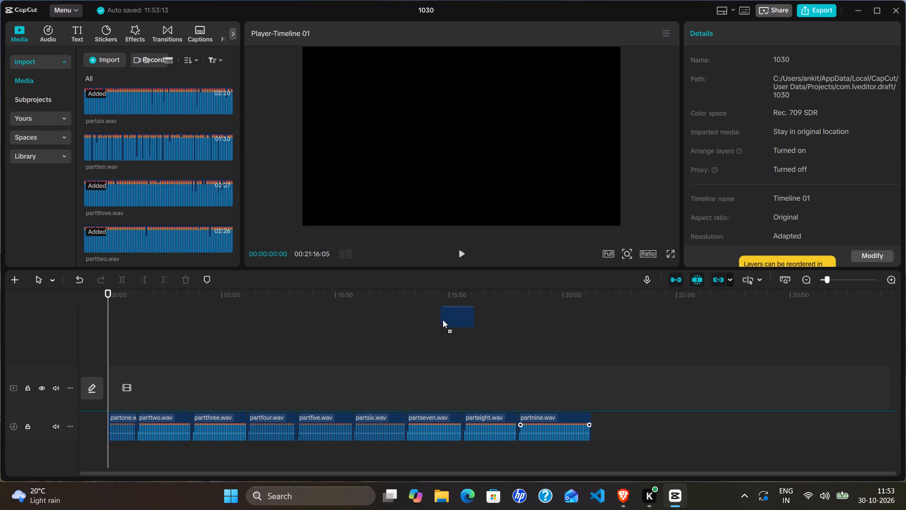
pyautogui.moveTo(443, 320); pyautogui.dragTo(617, 360)
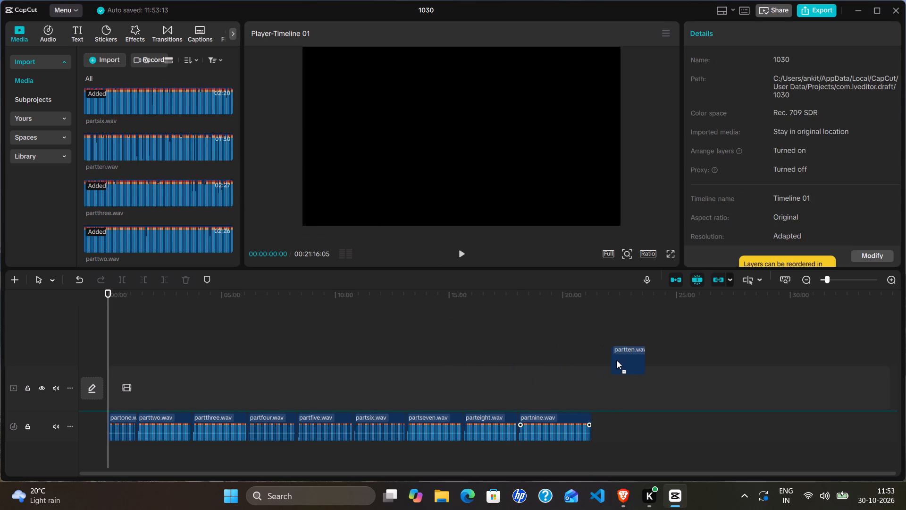
pyautogui.moveTo(617, 360); pyautogui.dragTo(602, 424)
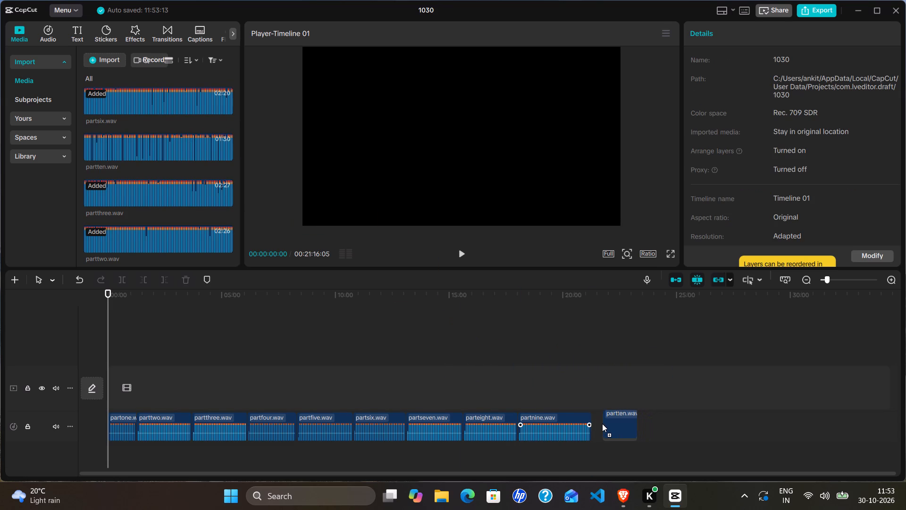
pyautogui.moveTo(602, 424); pyautogui.dragTo(591, 423)
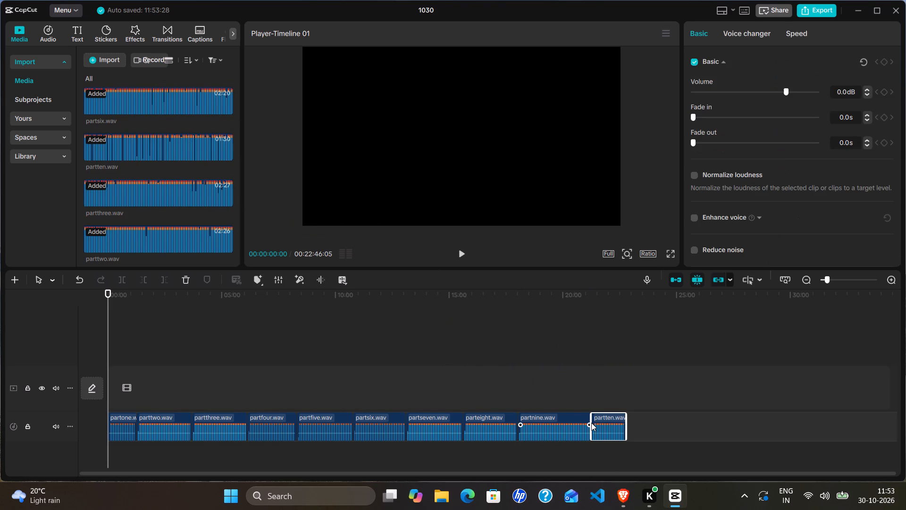
# Place finalpart.wav on the audio track directly after the end of partten.wav.
pyautogui.keyDown('ctrl'); pyautogui.scroll(4, 532, 409); pyautogui.keyUp('ctrl')
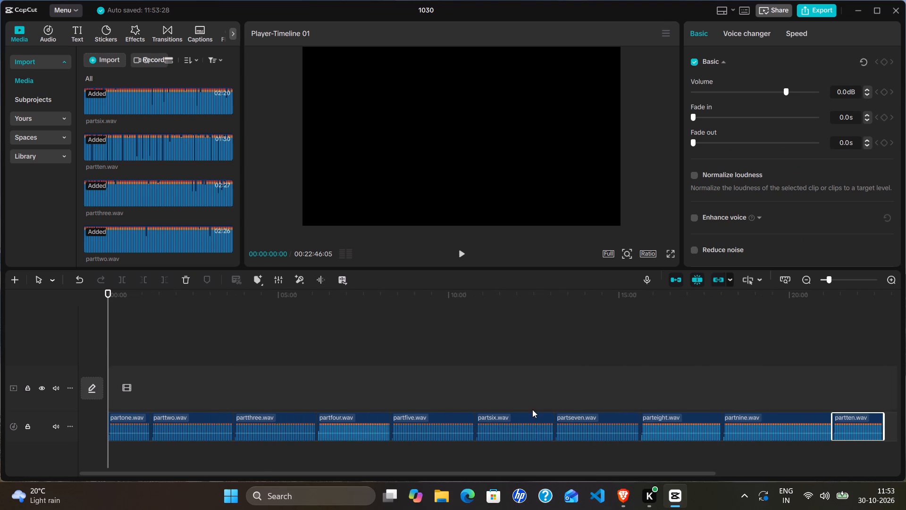
pyautogui.hscroll(-6, 532, 409)
pyautogui.keyDown('ctrl'); pyautogui.scroll(1, 532, 409); pyautogui.keyUp('ctrl')
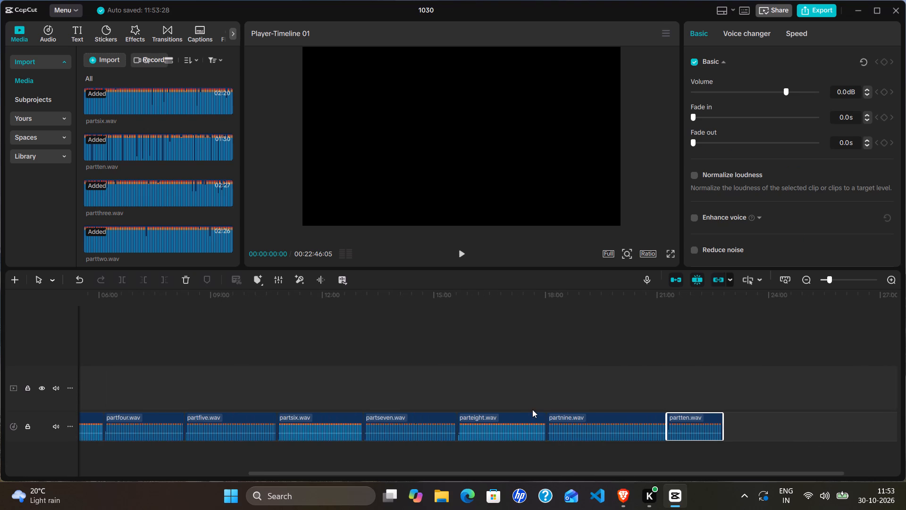
pyautogui.keyDown('ctrl'); pyautogui.scroll(-7, 532, 409); pyautogui.keyUp('ctrl')
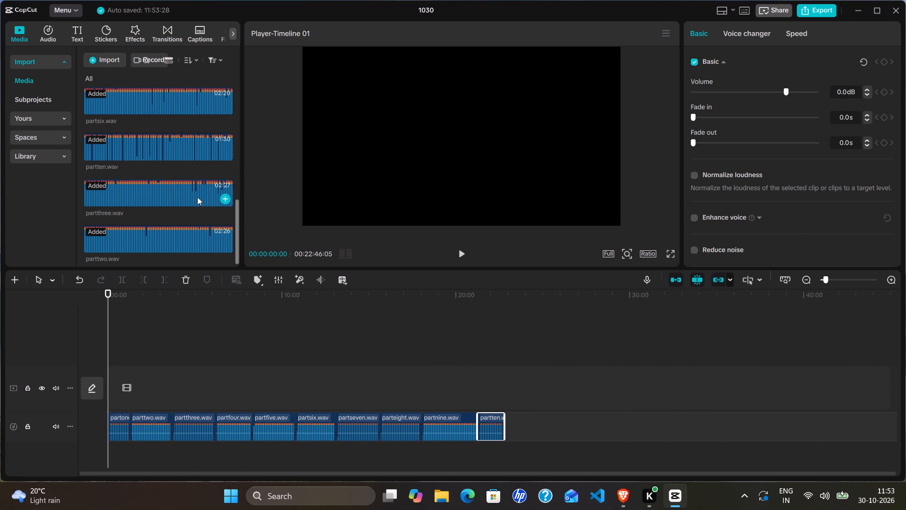
pyautogui.scroll(-4, 197, 197)
pyautogui.scroll(1, 197, 197)
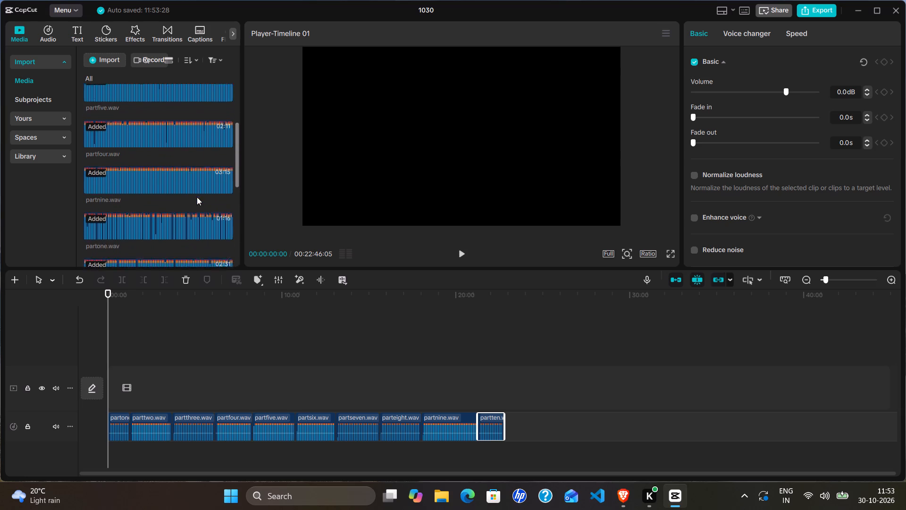
pyautogui.scroll(2, 197, 197)
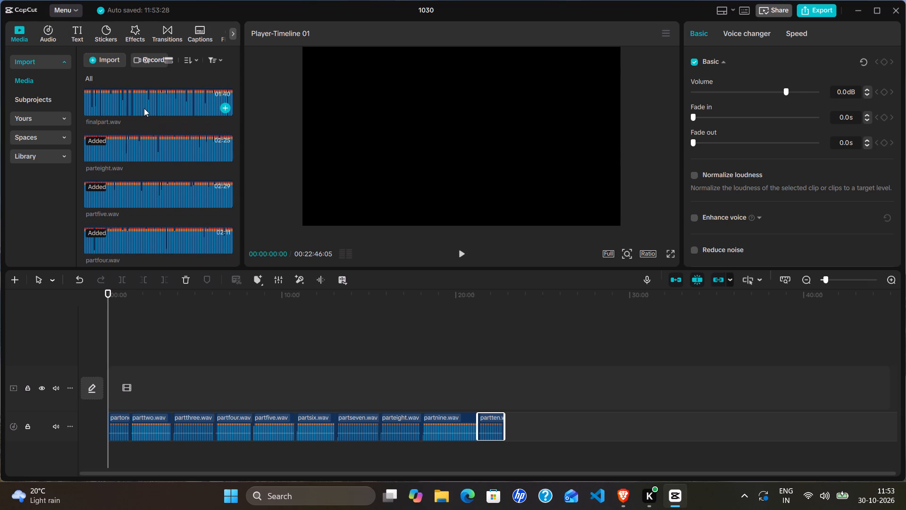
pyautogui.moveTo(144, 108); pyautogui.dragTo(377, 291)
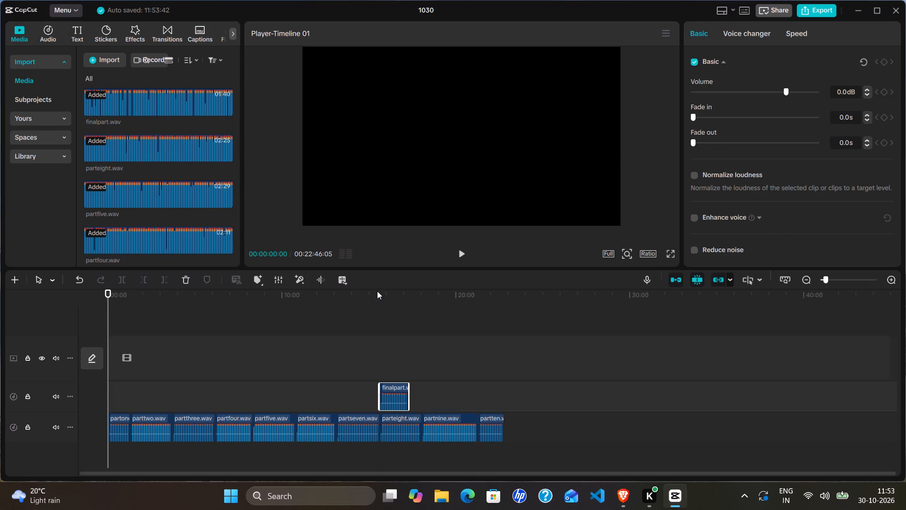
pyautogui.moveTo(394, 391); pyautogui.dragTo(516, 424)
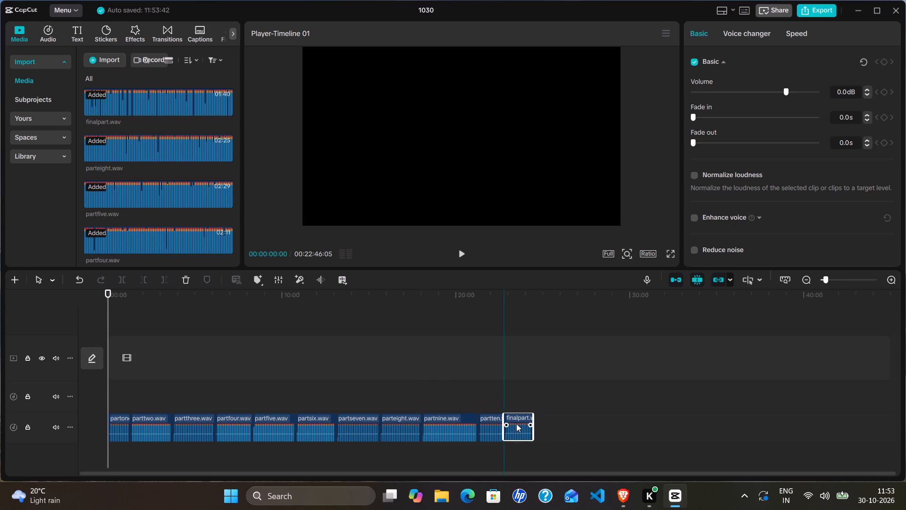
pyautogui.moveTo(516, 424); pyautogui.dragTo(517, 424)
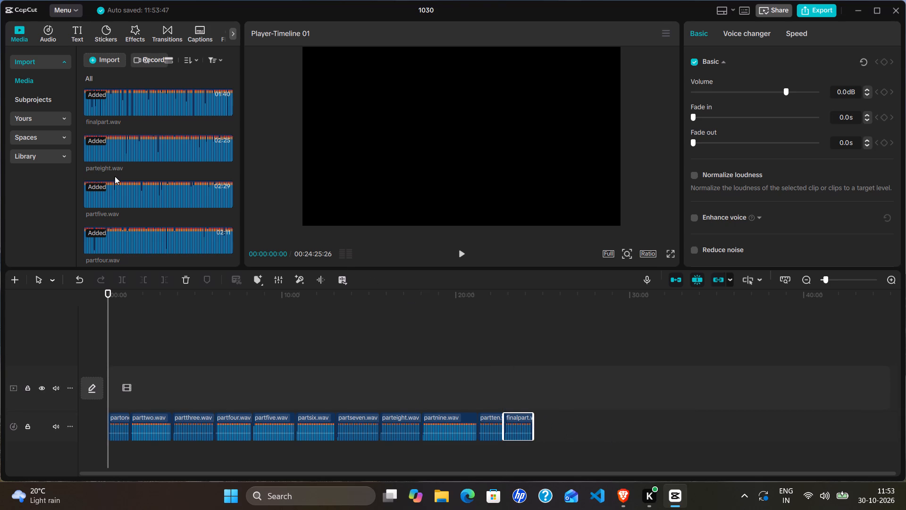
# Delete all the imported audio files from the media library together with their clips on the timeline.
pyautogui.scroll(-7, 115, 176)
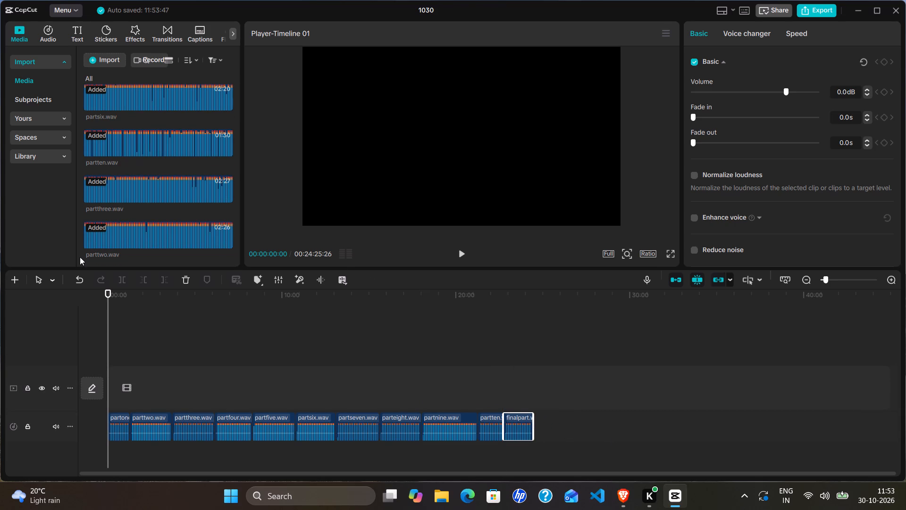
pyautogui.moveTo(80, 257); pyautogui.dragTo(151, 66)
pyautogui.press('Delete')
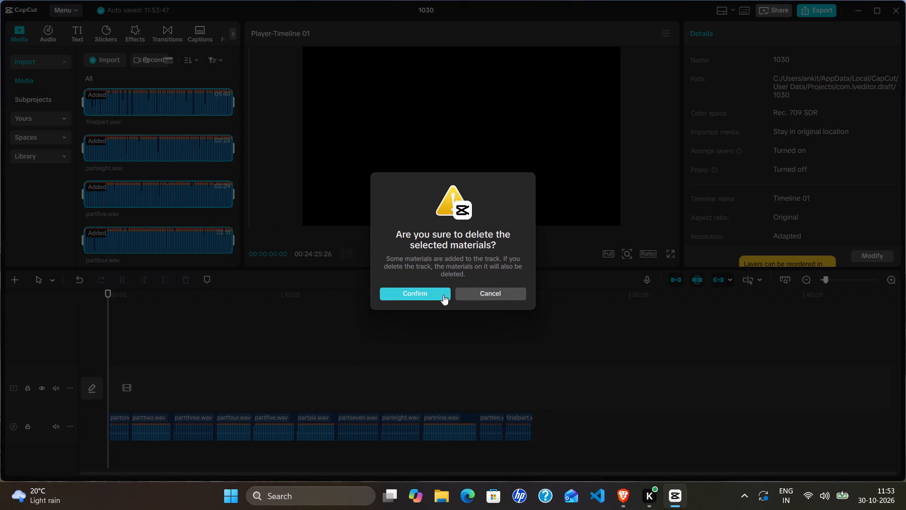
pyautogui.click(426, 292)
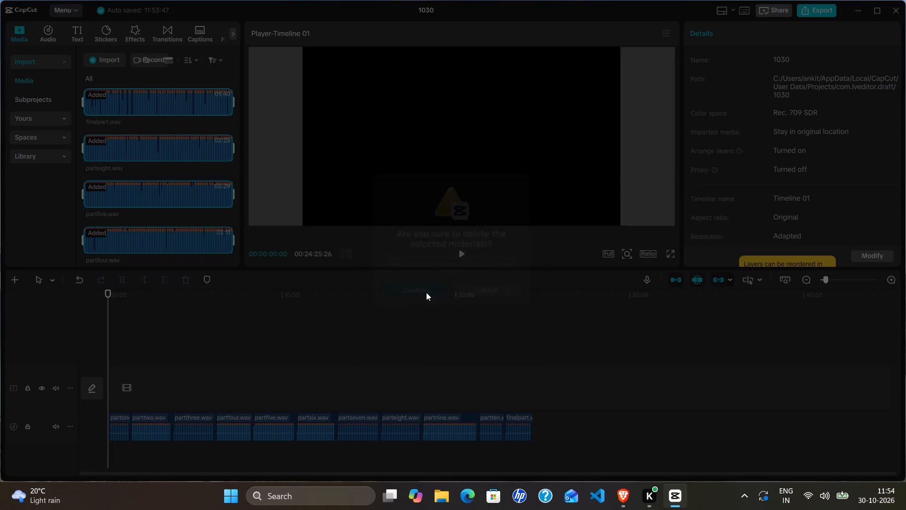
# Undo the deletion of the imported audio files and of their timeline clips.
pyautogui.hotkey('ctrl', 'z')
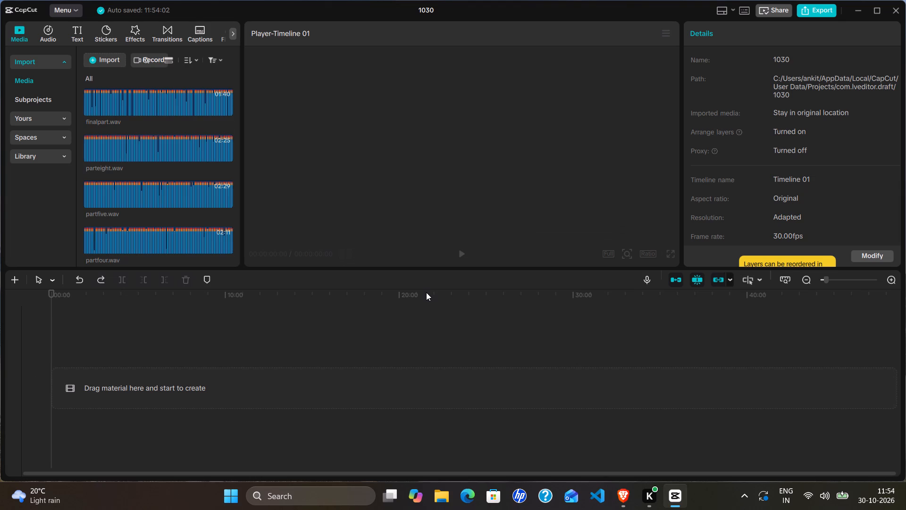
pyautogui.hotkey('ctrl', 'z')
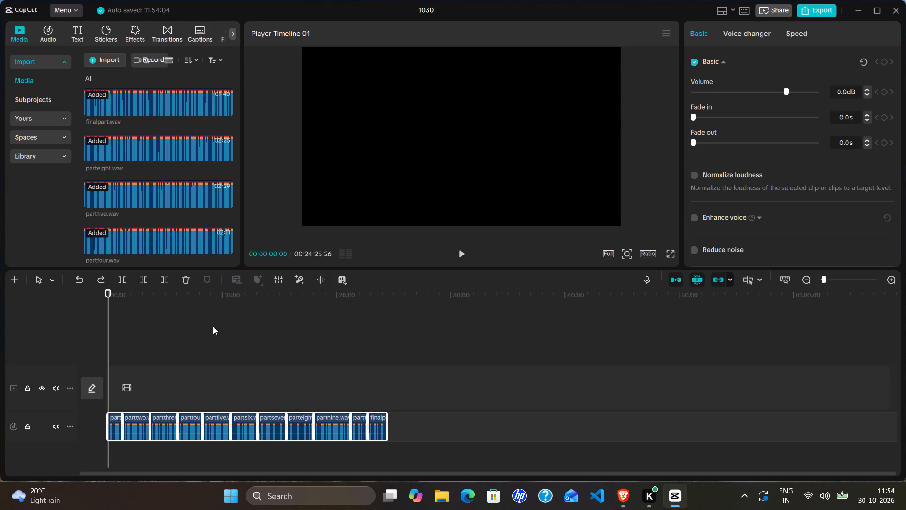
# Select all the audio clips on the track, from partone.wav to finalpart.wav, and open the options for the selected clips.
pyautogui.click(240, 373)
pyautogui.keyDown('ctrl'); pyautogui.scroll(4, 240, 373); pyautogui.keyUp('ctrl')
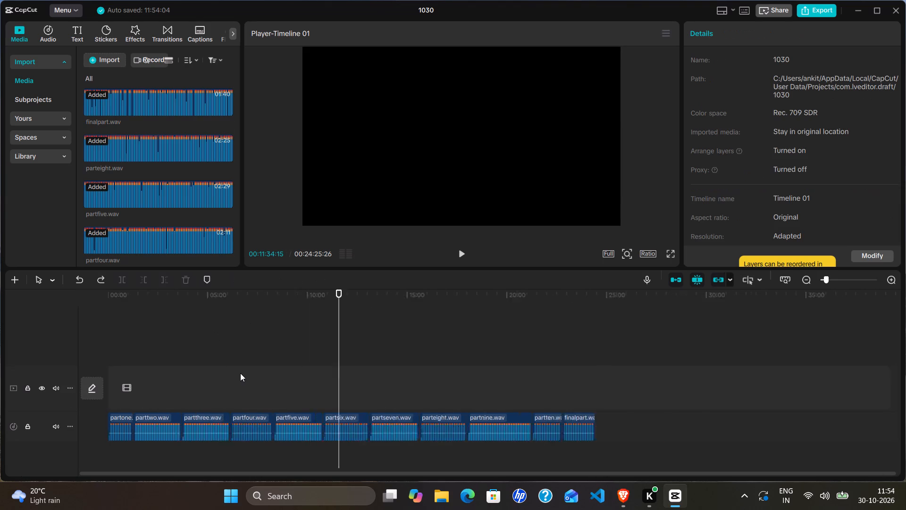
pyautogui.keyDown('ctrl'); pyautogui.scroll(3, 240, 373); pyautogui.keyUp('ctrl')
pyautogui.hscroll(1, 240, 373)
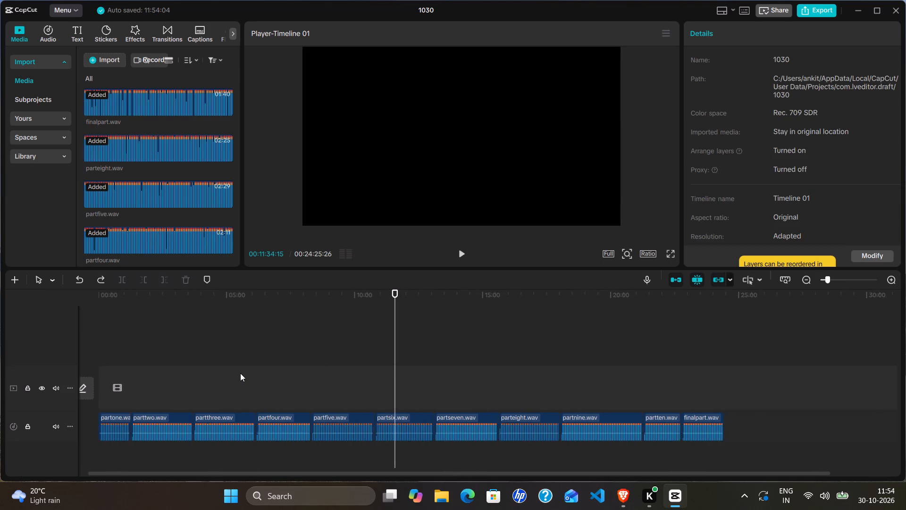
pyautogui.hscroll(1, 240, 373)
pyautogui.moveTo(711, 425); pyautogui.dragTo(522, 418)
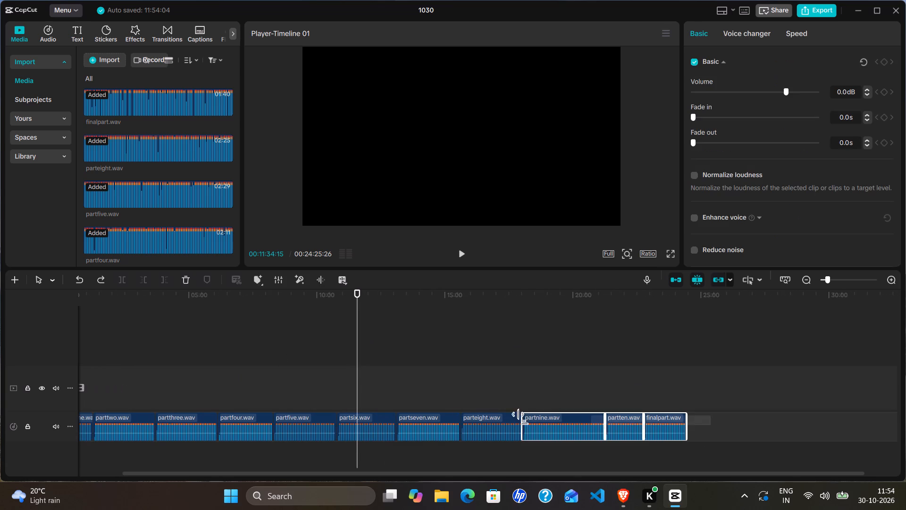
pyautogui.moveTo(522, 418); pyautogui.dragTo(244, 434)
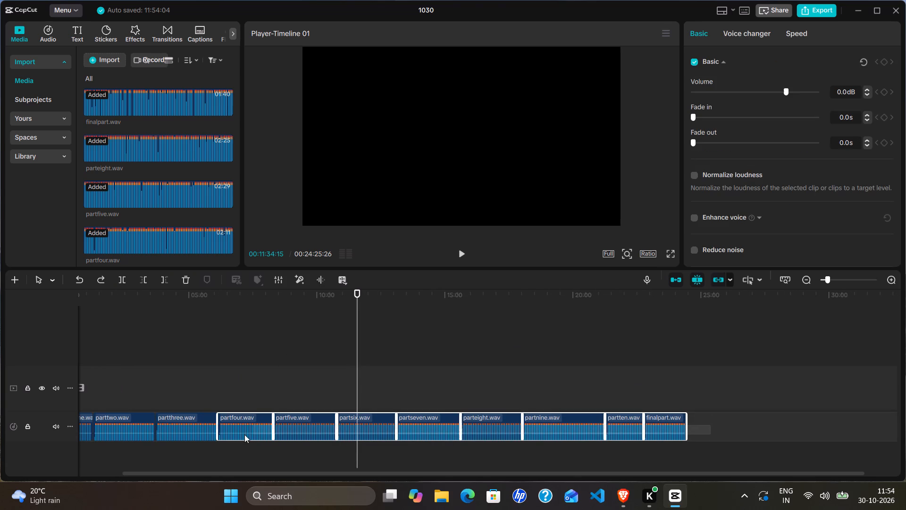
pyautogui.moveTo(244, 434); pyautogui.dragTo(91, 428)
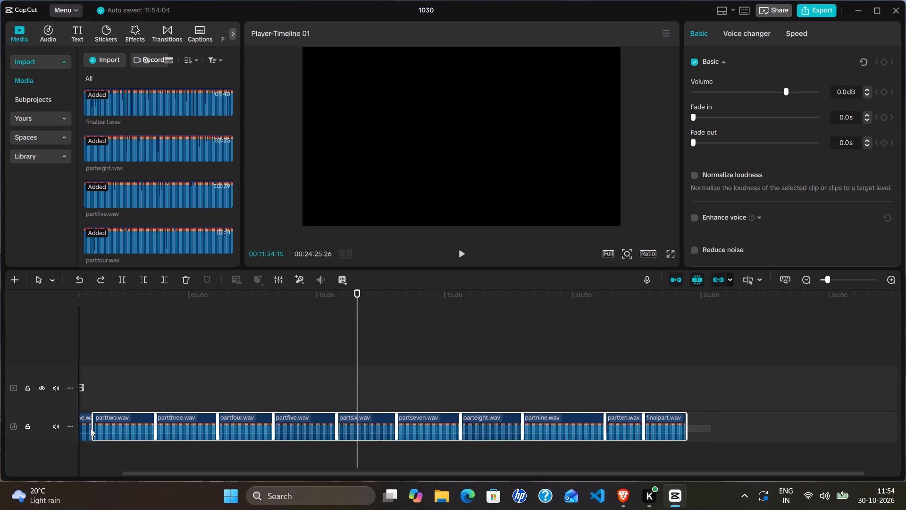
pyautogui.moveTo(91, 428); pyautogui.dragTo(92, 425)
pyautogui.rightClick(92, 425)
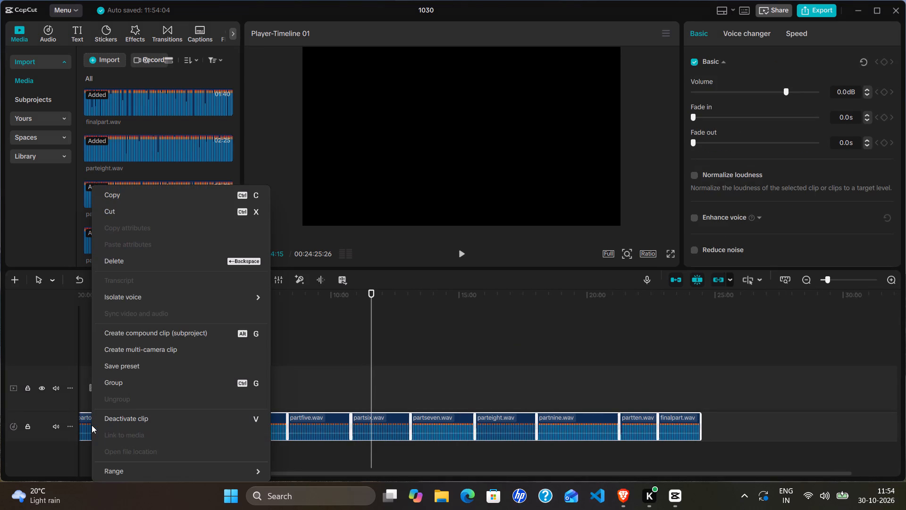
# Combine the selected audio clips, from partone.wav to finalpart.wav, into a single compound clip.
pyautogui.click(162, 338)
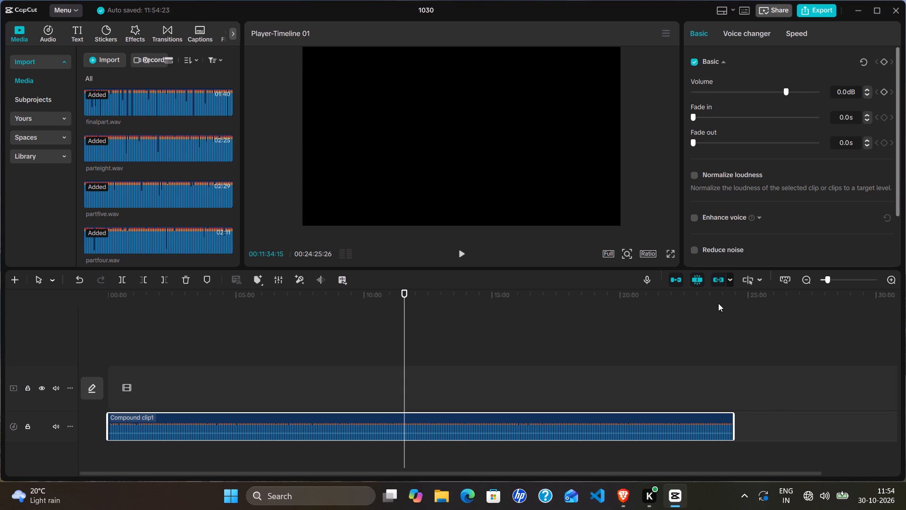
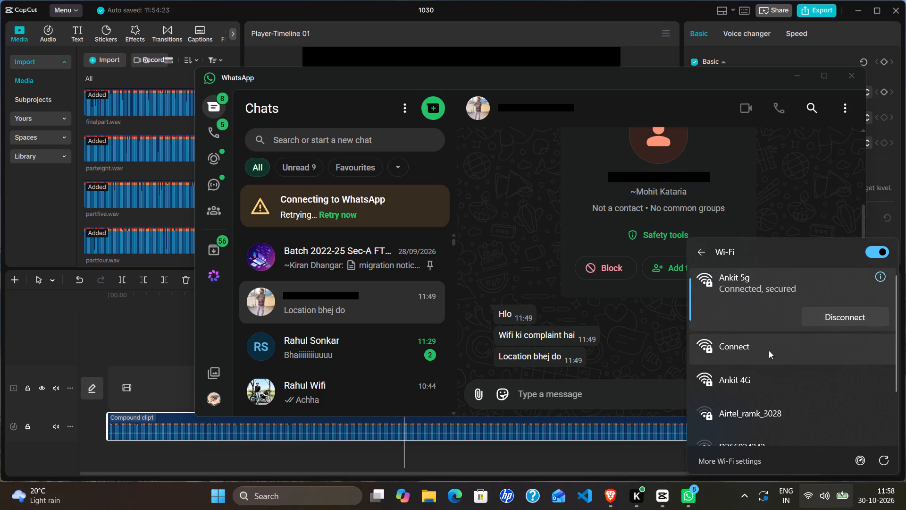
pyautogui.scroll(-6, 769, 350)
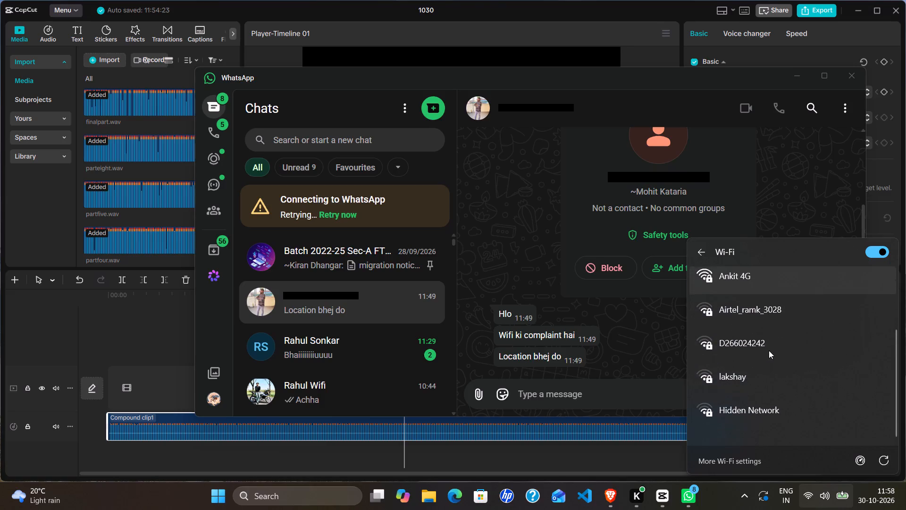
pyautogui.scroll(-1, 769, 350)
pyautogui.scroll(3, 769, 350)
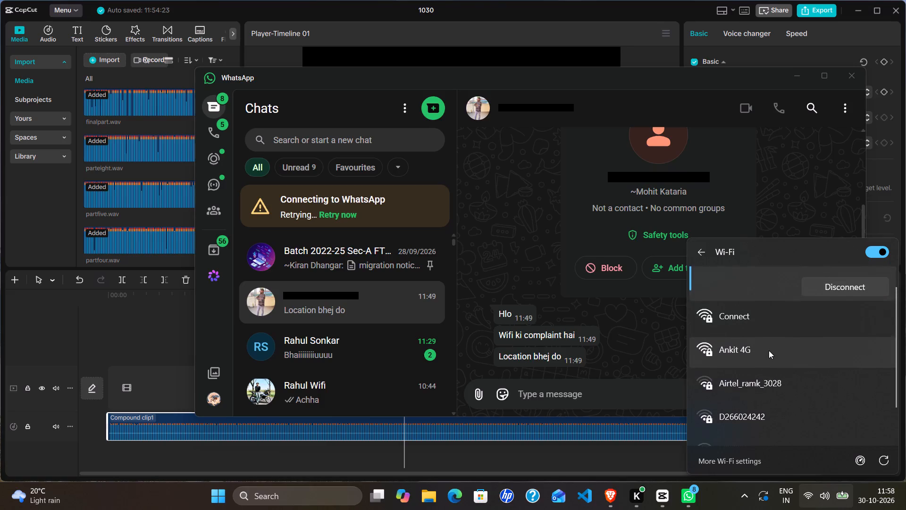
pyautogui.scroll(2, 769, 350)
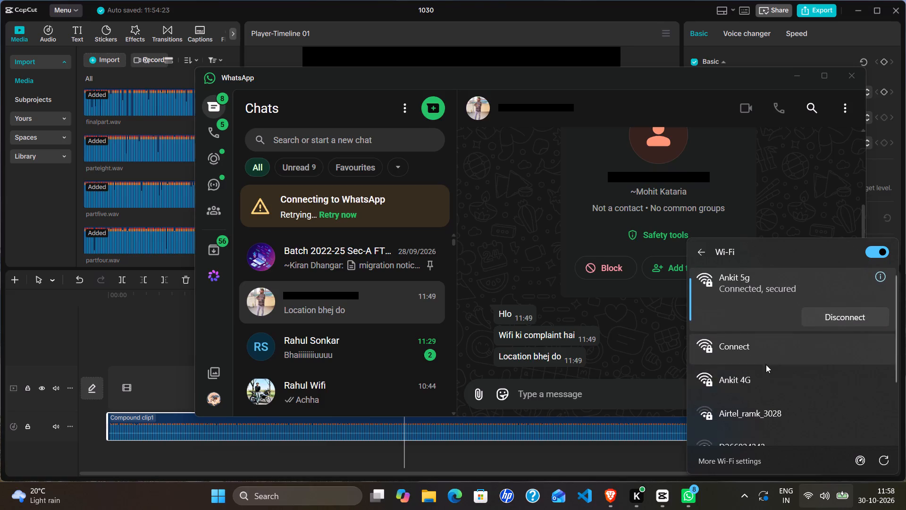
pyautogui.click(763, 381)
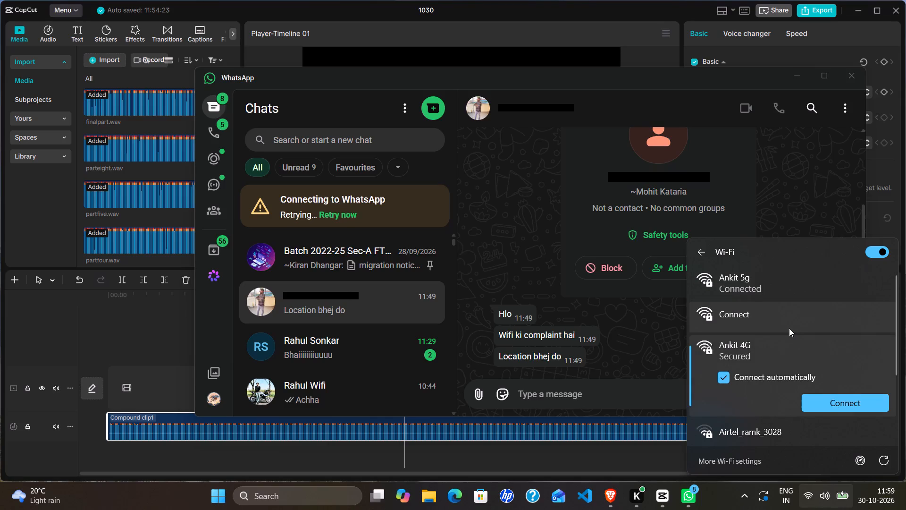
pyautogui.click(789, 328)
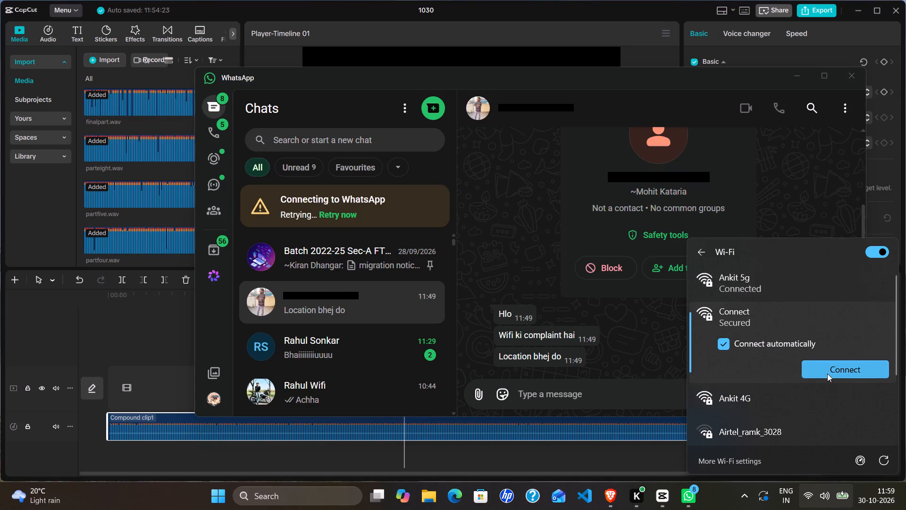
pyautogui.click(827, 374)
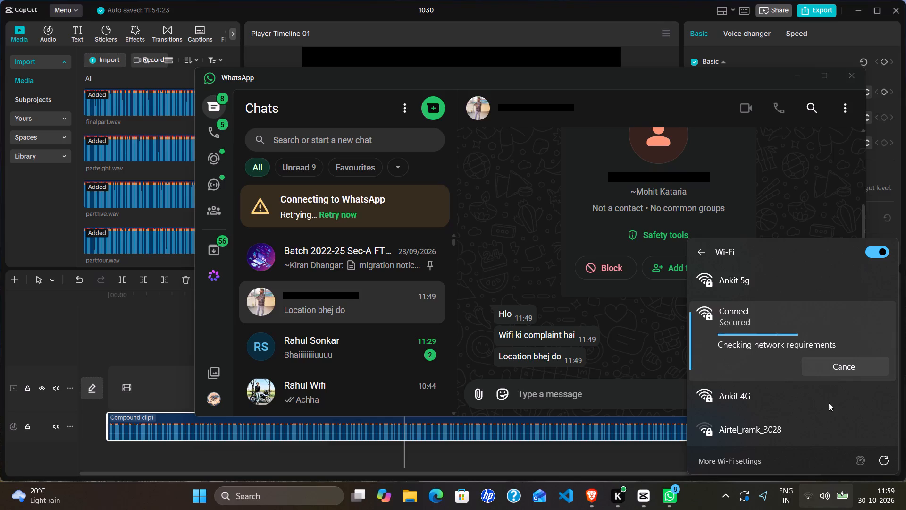
pyautogui.scroll(1, 830, 410)
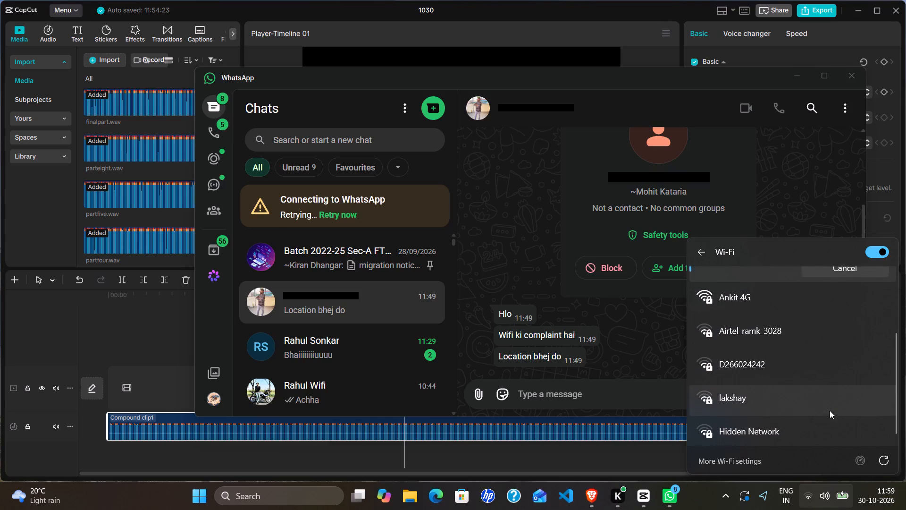
pyautogui.scroll(1, 830, 410)
pyautogui.scroll(-6, 830, 410)
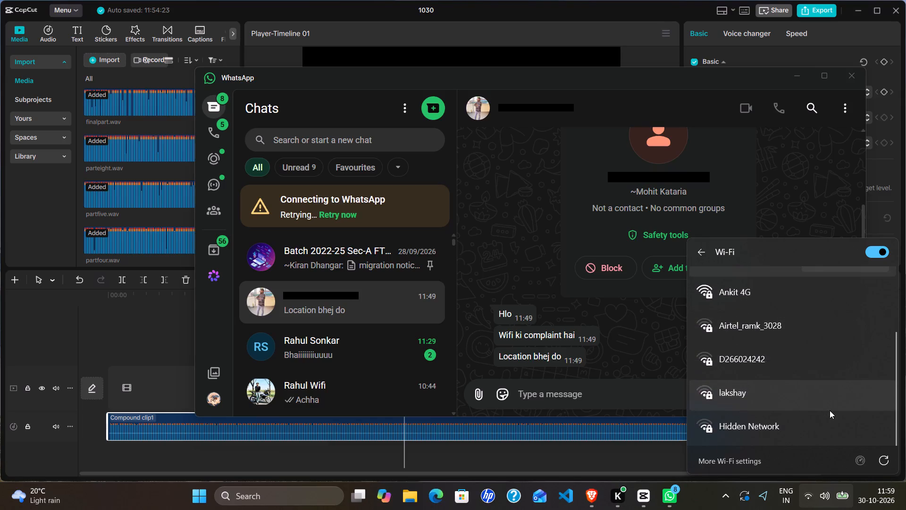
pyautogui.scroll(8, 830, 410)
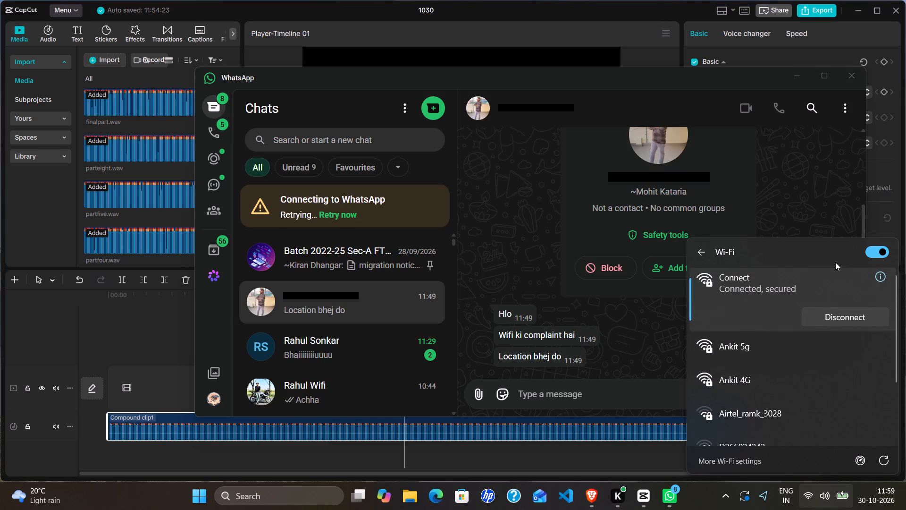
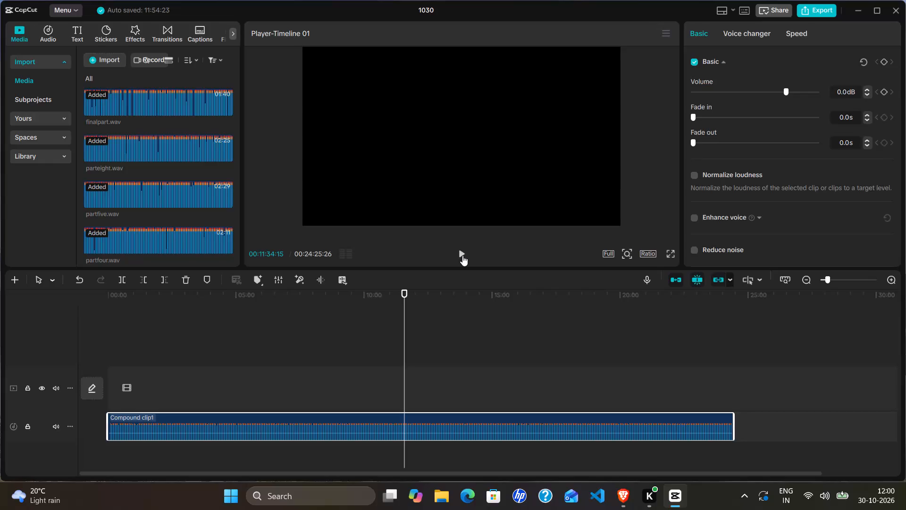
# Play a few seconds of the compound clip and look through the imported audio files in the media library.
pyautogui.click(462, 255)
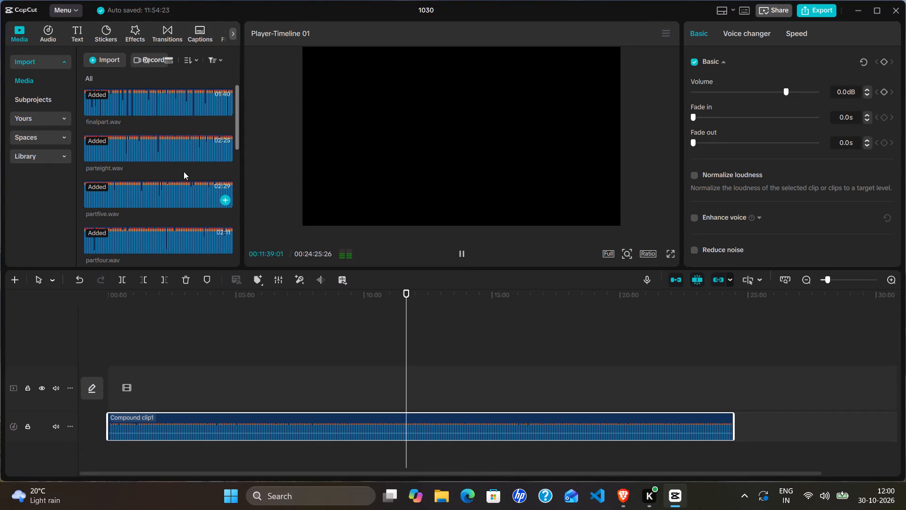
pyautogui.scroll(4, 181, 139)
pyautogui.scroll(-9, 181, 139)
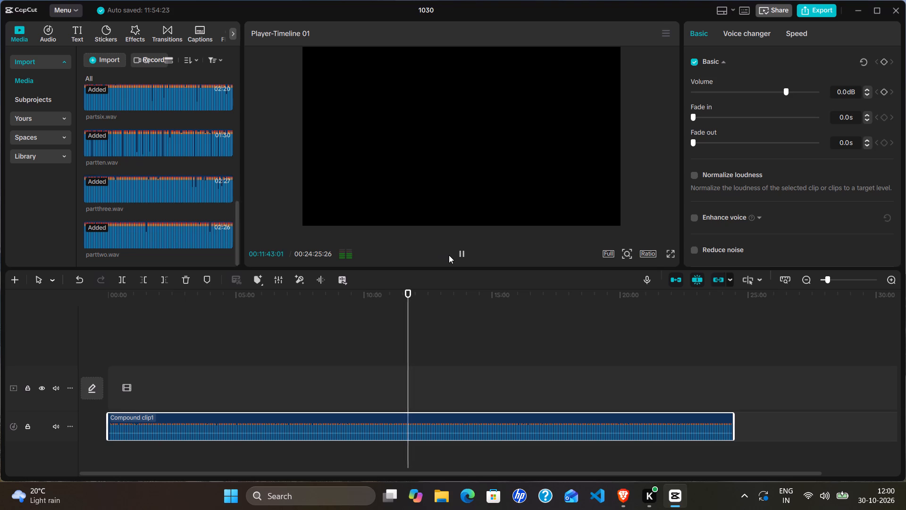
pyautogui.click(466, 255)
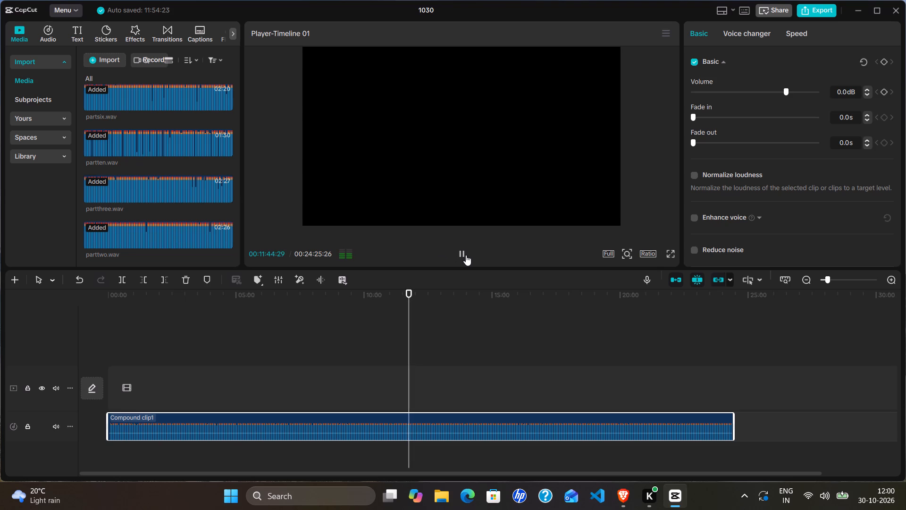
# Open the export settings for the 1030 project's timeline.
pyautogui.click(819, 9)
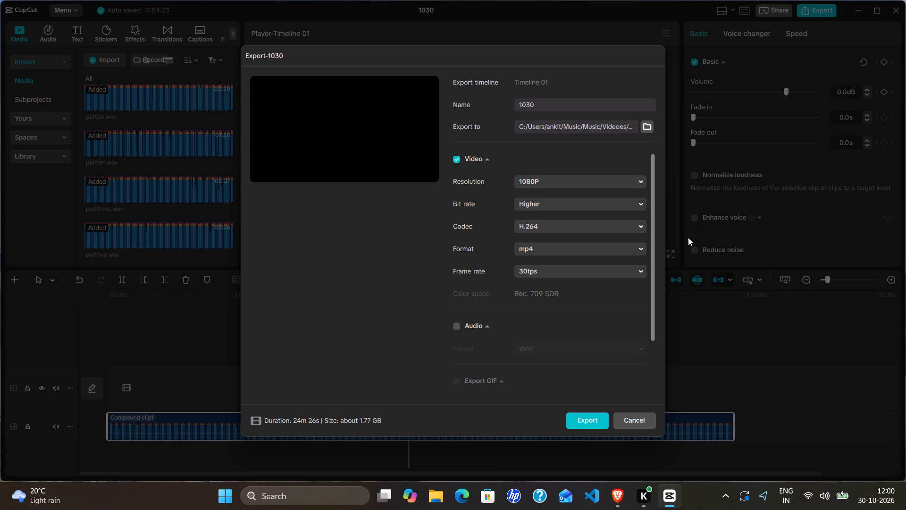
pyautogui.click(637, 419)
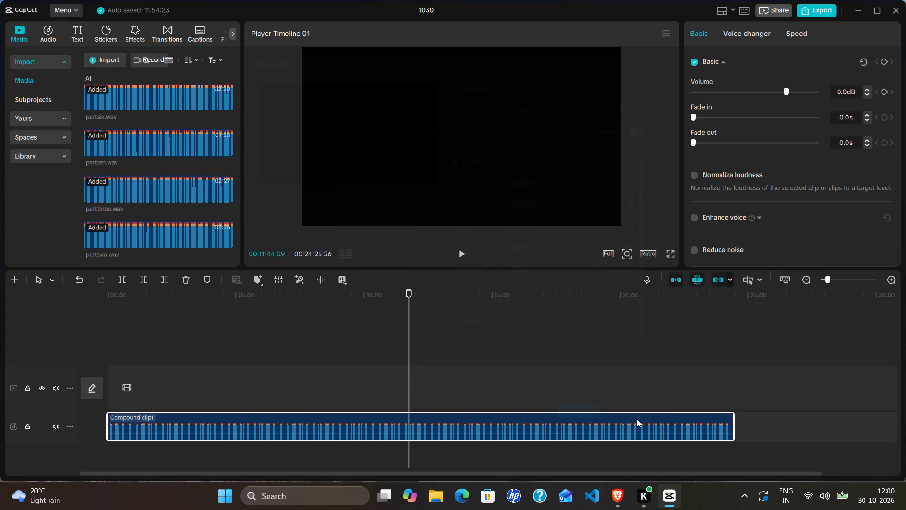
pyautogui.click(833, 2)
pyautogui.click(830, 9)
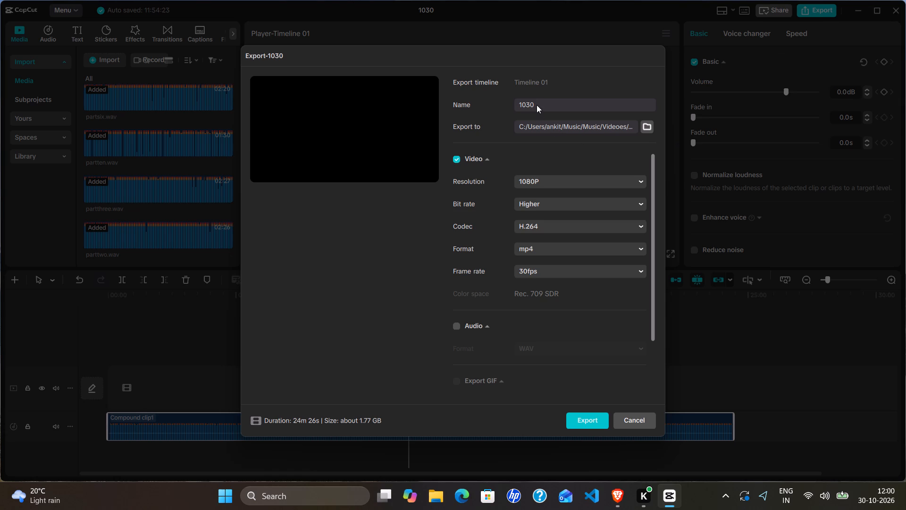
# Name the export "mystryvoiceover full" and set the Desktop as its export folder.
pyautogui.doubleClick(537, 104)
pyautogui.write('mystry')
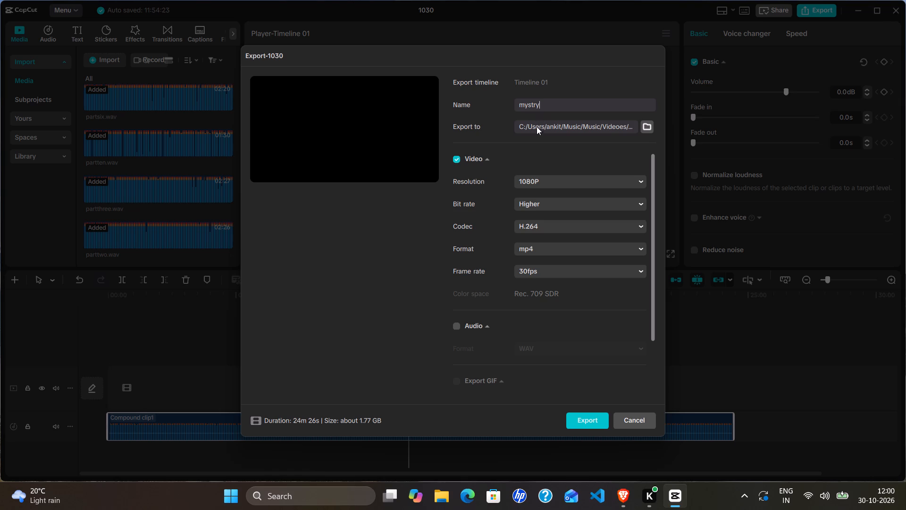
pyautogui.write('voiceover fu')
pyautogui.write('ll')
pyautogui.click(653, 129)
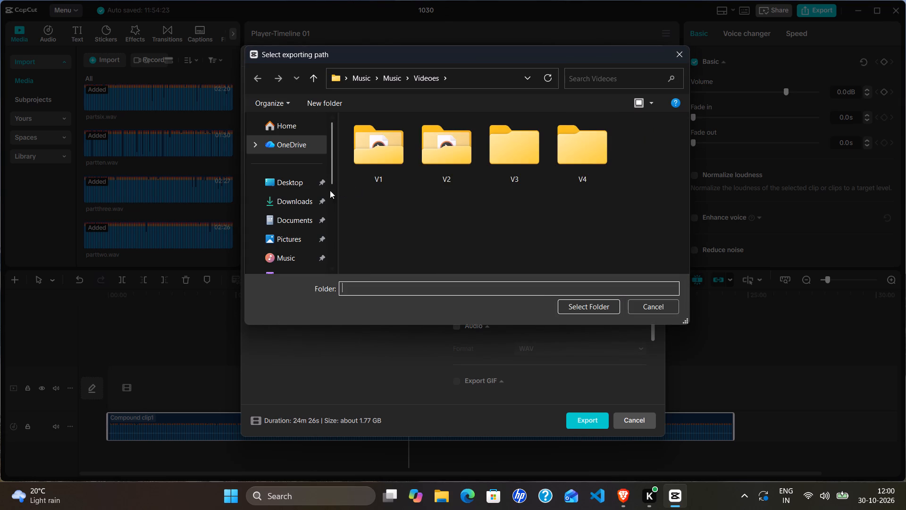
pyautogui.click(291, 186)
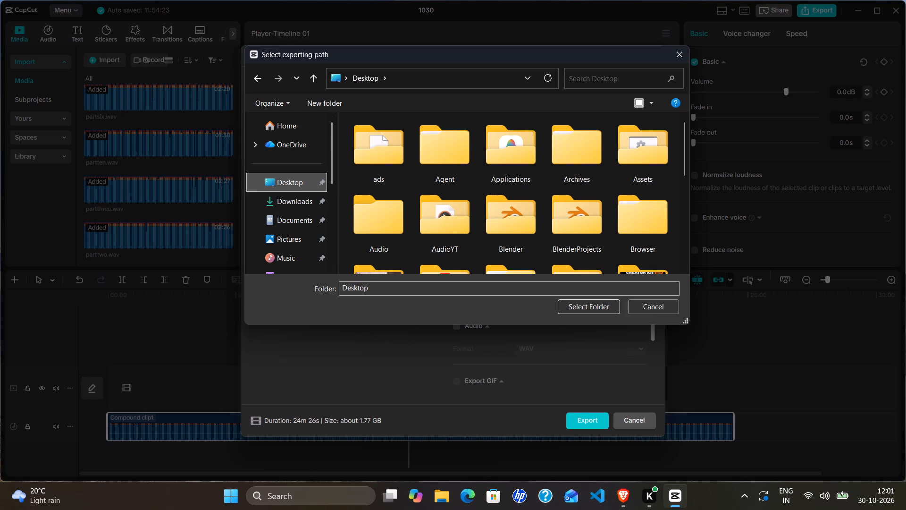
pyautogui.click(580, 306)
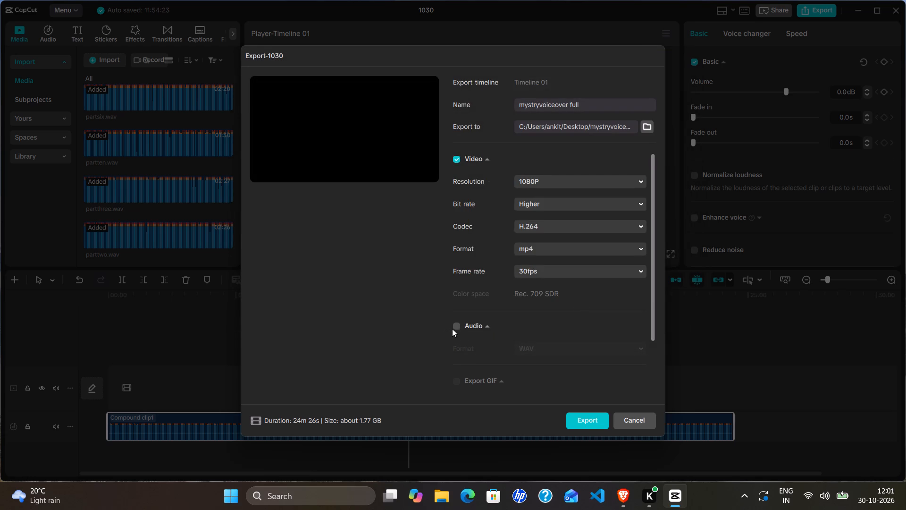
# Export the timeline as audio only in WAV format, with video output turned off, and close the export dialog.
pyautogui.click(461, 326)
pyautogui.click(454, 328)
pyautogui.click(455, 159)
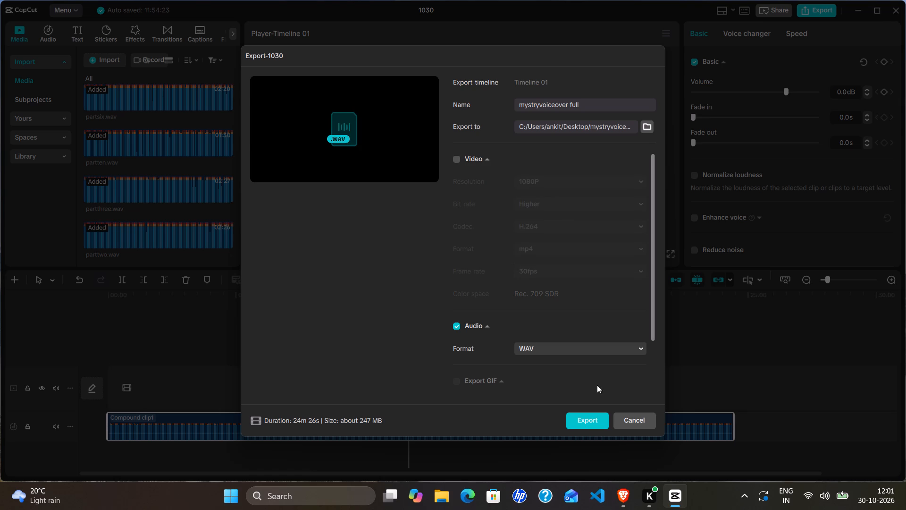
pyautogui.click(589, 416)
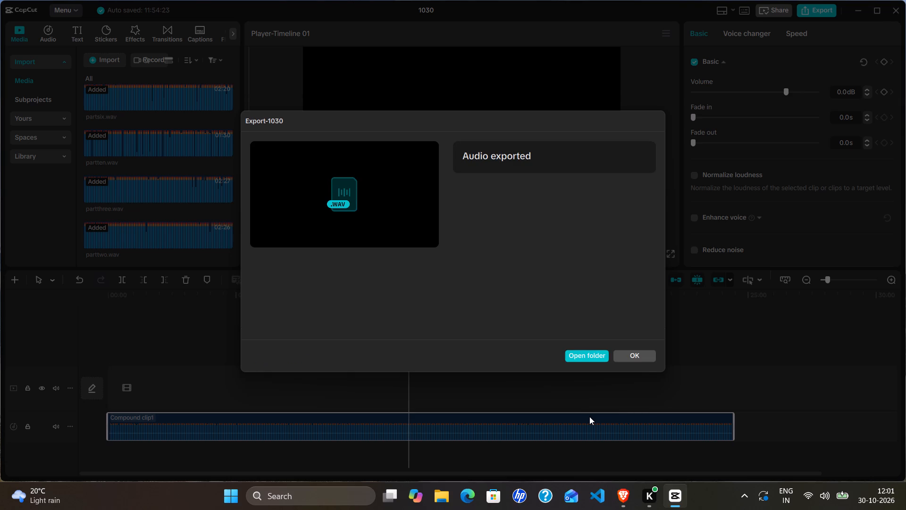
pyautogui.click(630, 360)
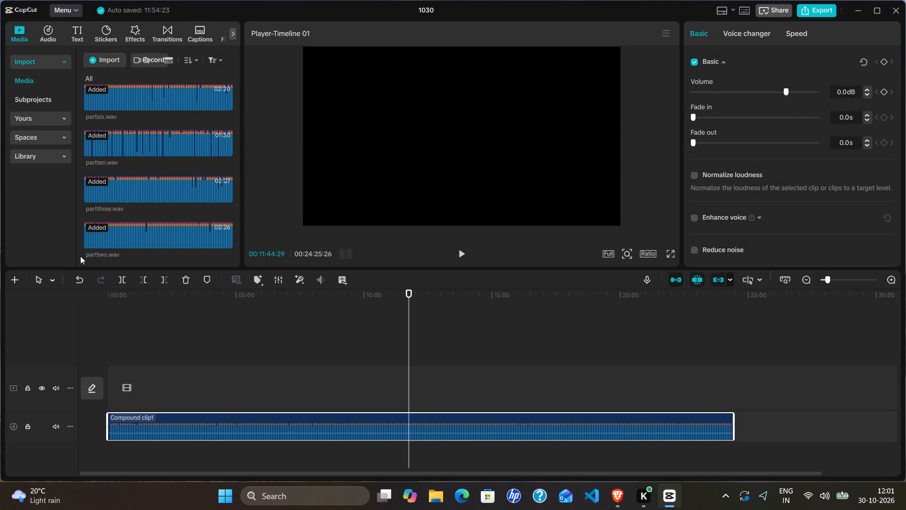
# Delete all the imported voice-over part files from the media library.
pyautogui.moveTo(80, 256); pyautogui.dragTo(137, 13)
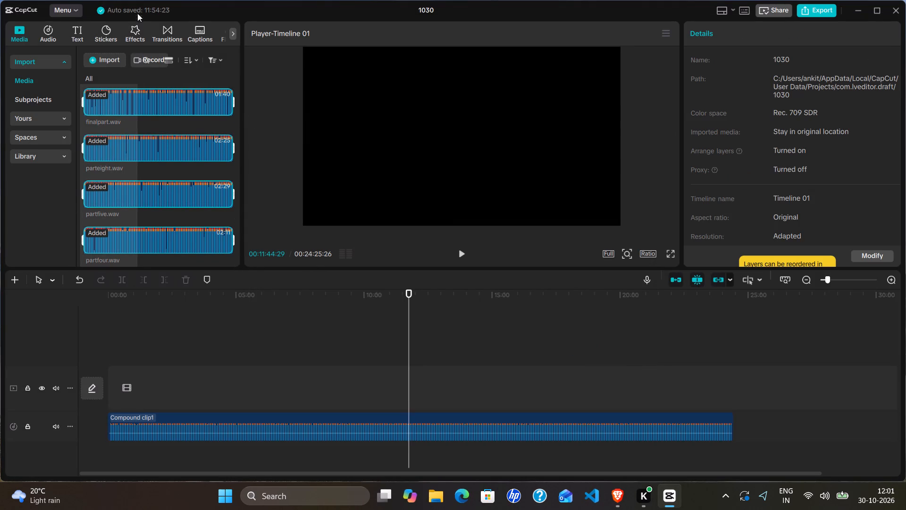
pyautogui.moveTo(137, 13); pyautogui.dragTo(137, 0)
pyautogui.press('Delete')
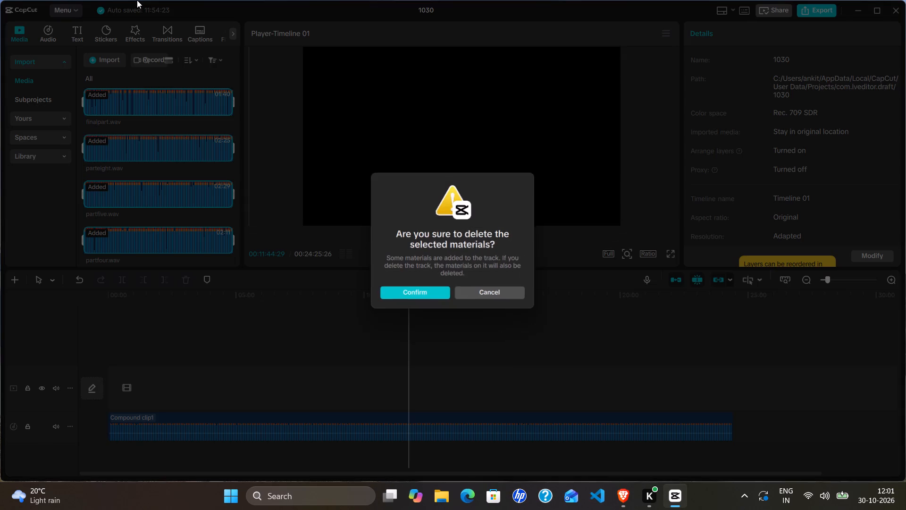
pyautogui.press('Return')
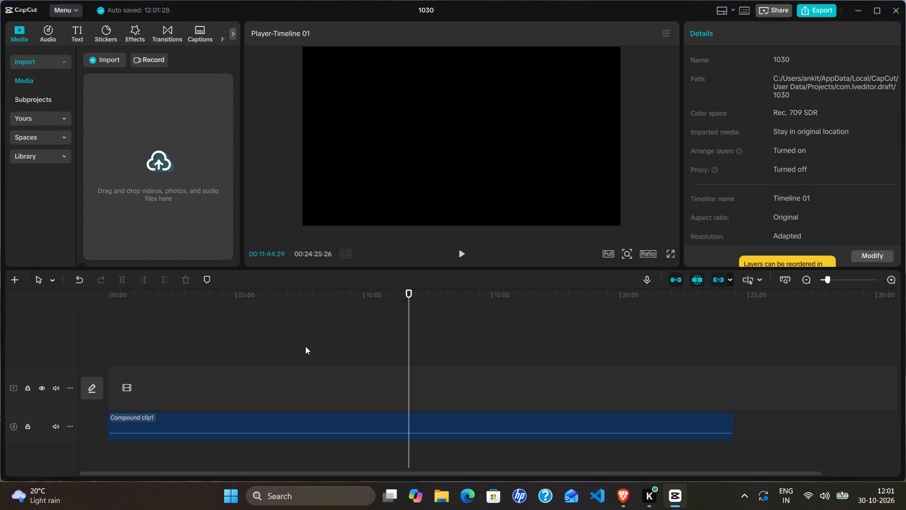
# Play the compound clip from two different points on the timeline, and delete it from the audio track.
pyautogui.click(465, 254)
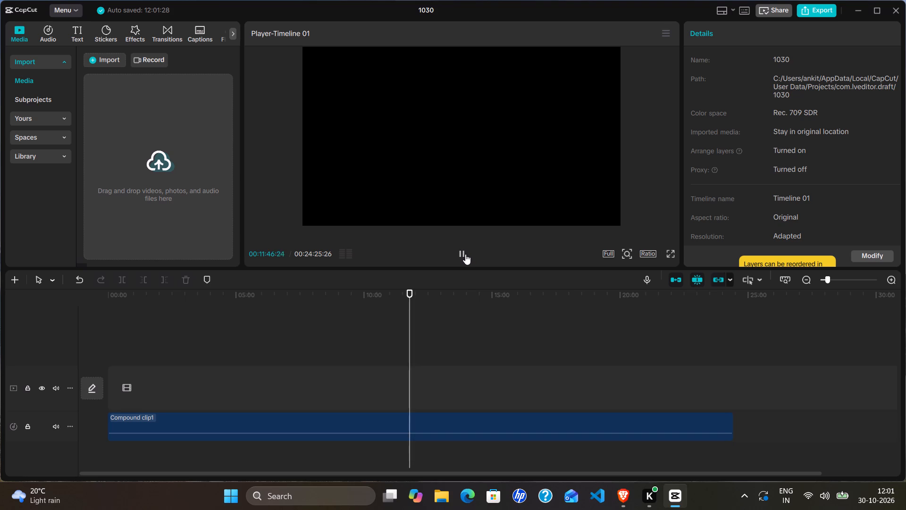
pyautogui.click(465, 254)
pyautogui.moveTo(408, 333); pyautogui.dragTo(223, 349)
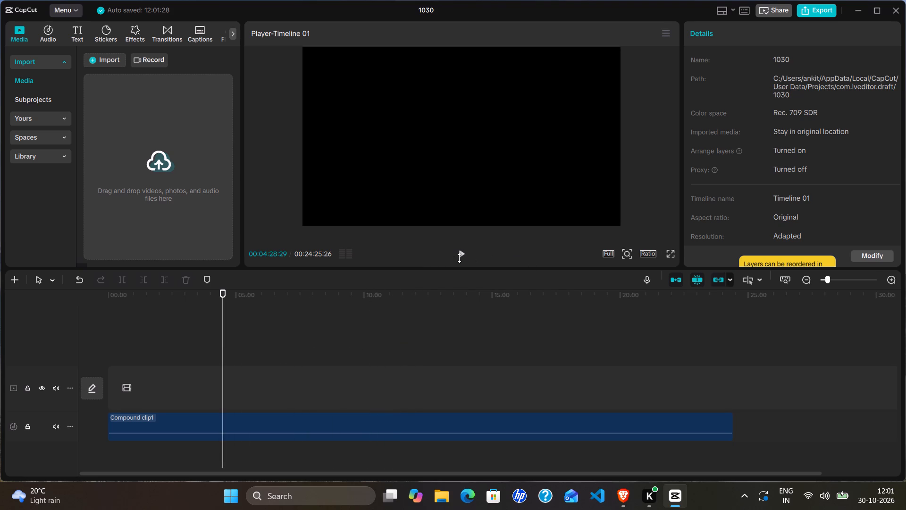
pyautogui.click(459, 255)
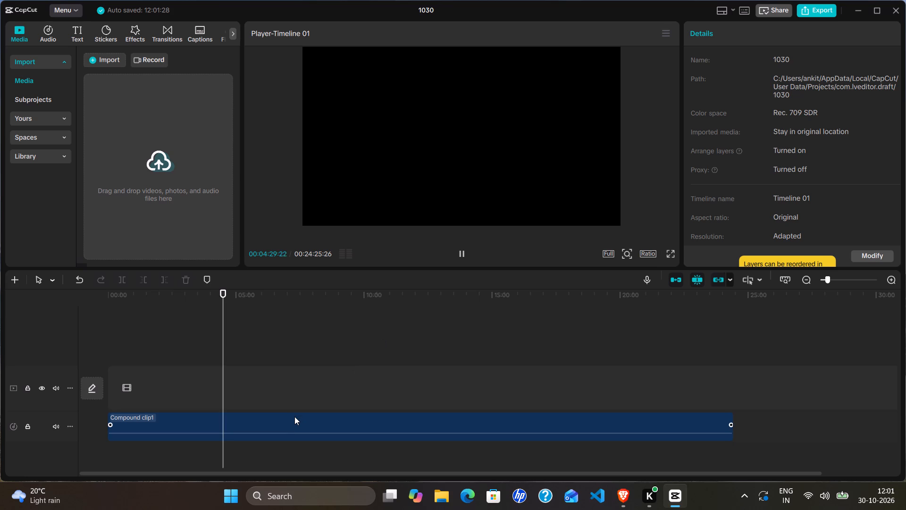
pyautogui.click(293, 419)
pyautogui.press('Delete')
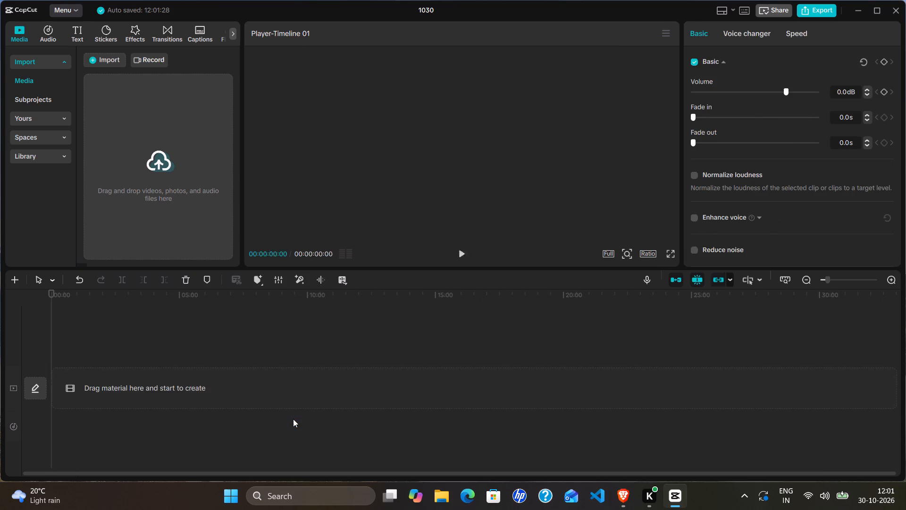
# Import the exported "mystryvoiceover full" audio file from the Desktop into the media library.
pyautogui.click(159, 198)
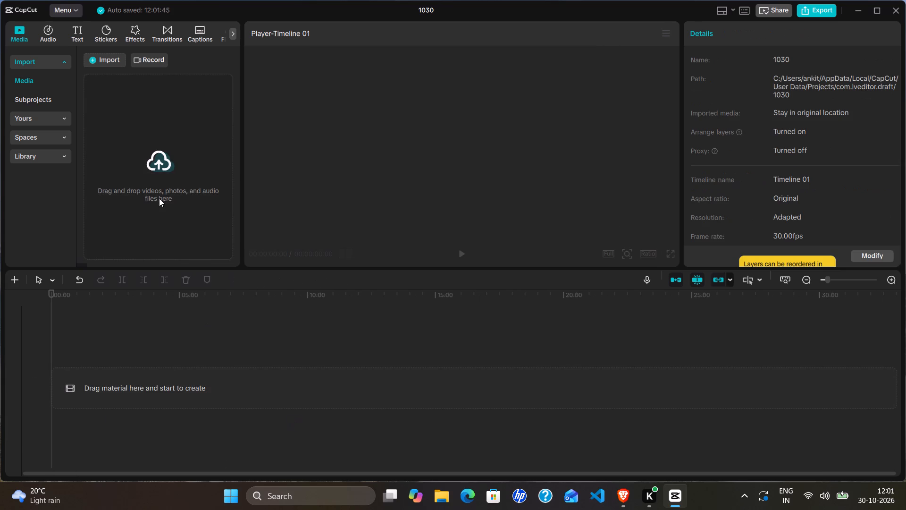
pyautogui.click(152, 181)
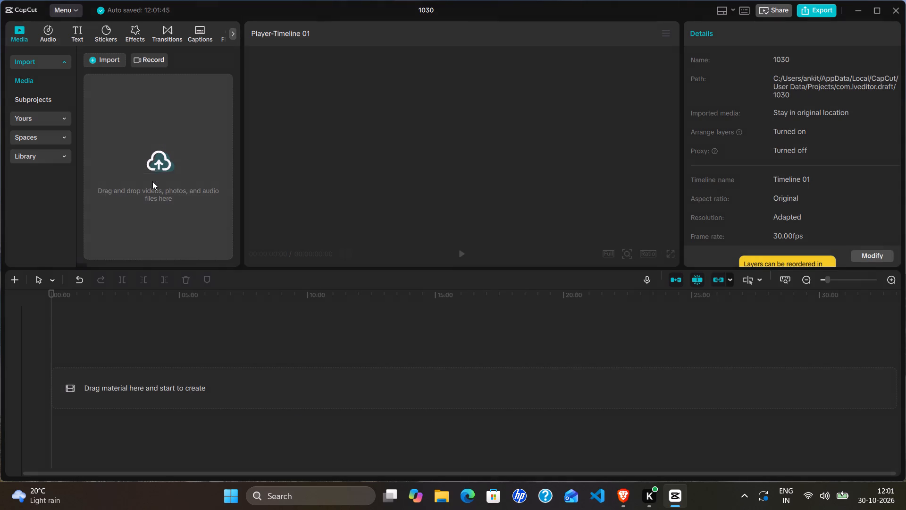
pyautogui.click(152, 181)
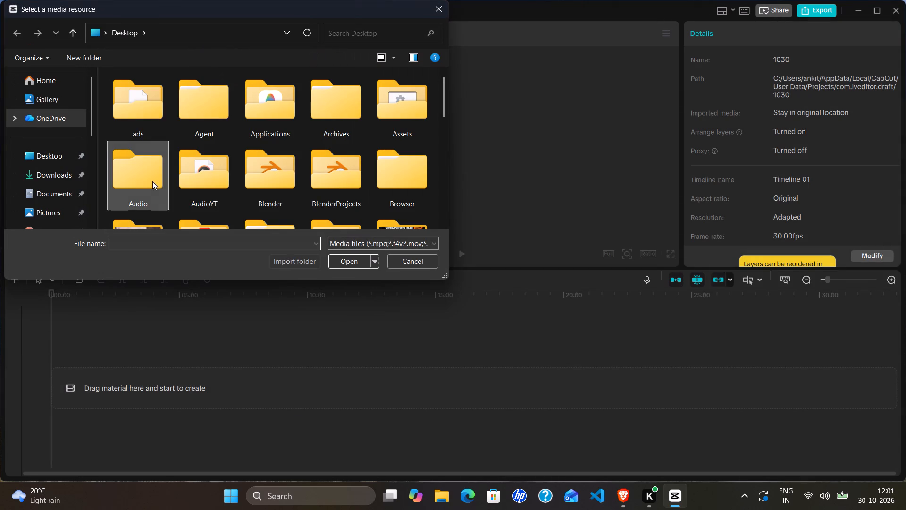
pyautogui.scroll(-5, 152, 181)
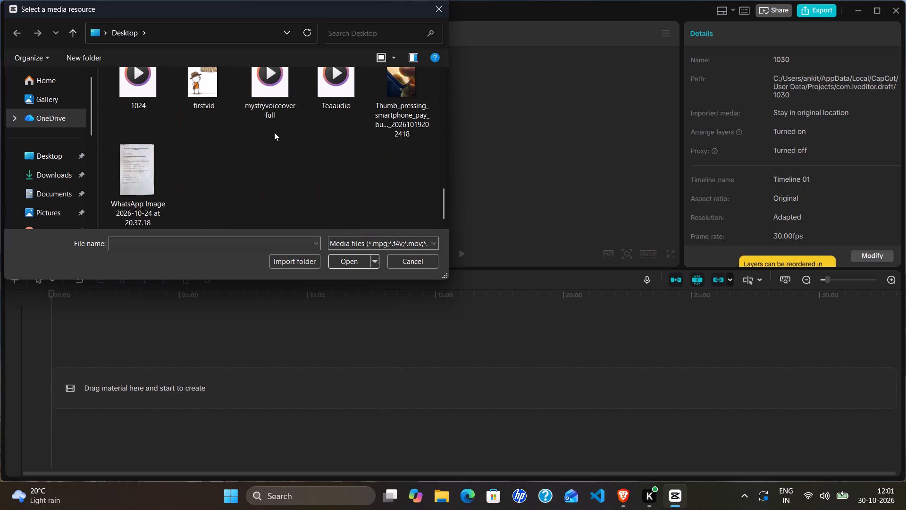
pyautogui.doubleClick(266, 104)
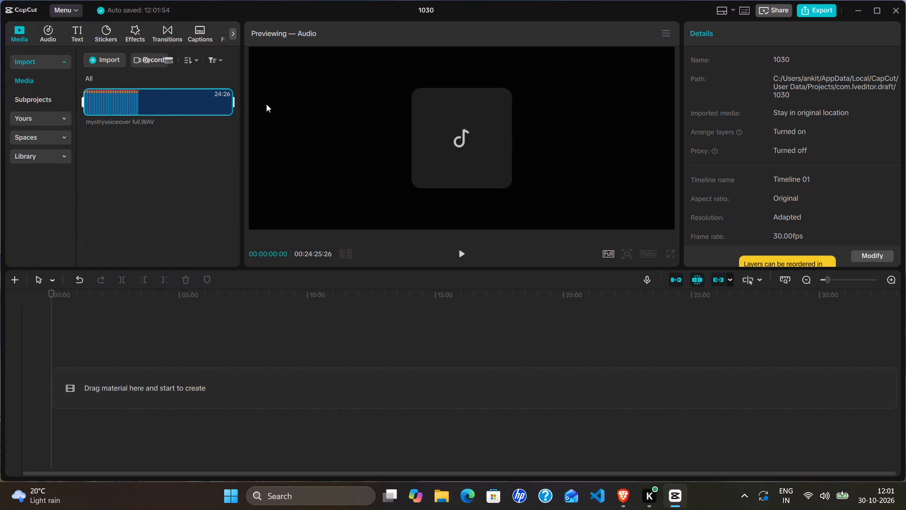
pyautogui.click(178, 170)
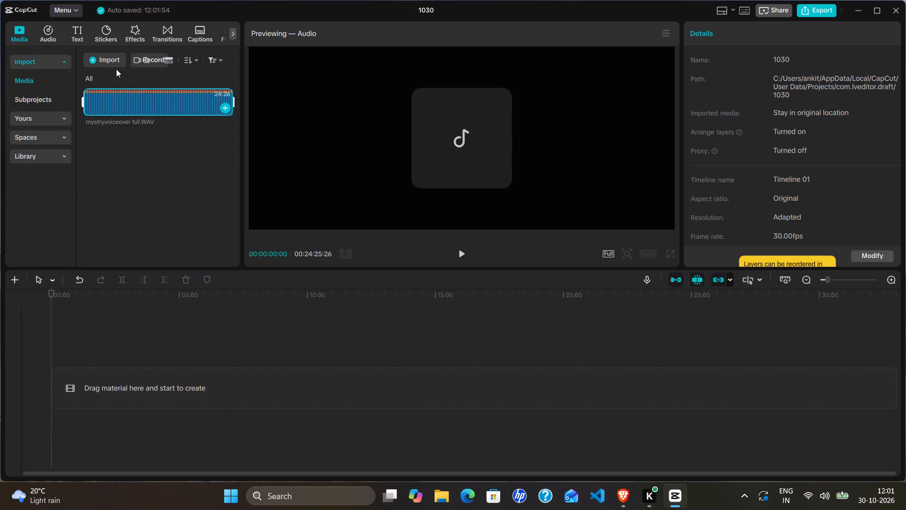
# Import images 1 to 224 and the Cartoon_detective image from Desktop > Fullvid > New folder, leaving out the scanned document image.
pyautogui.click(118, 62)
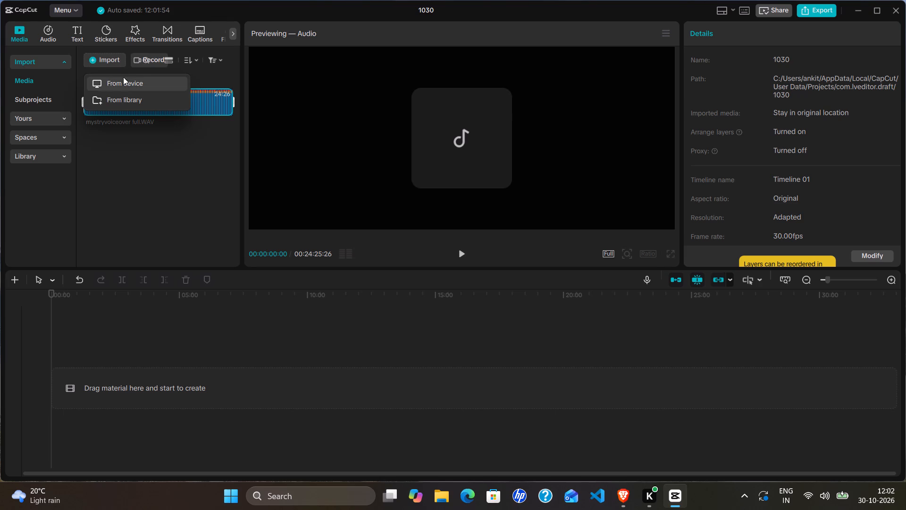
pyautogui.click(125, 80)
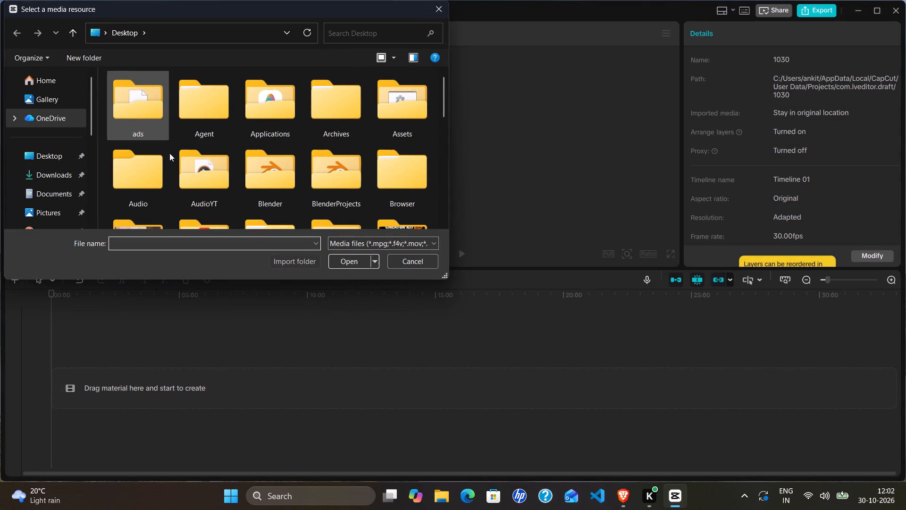
pyautogui.scroll(-2, 169, 153)
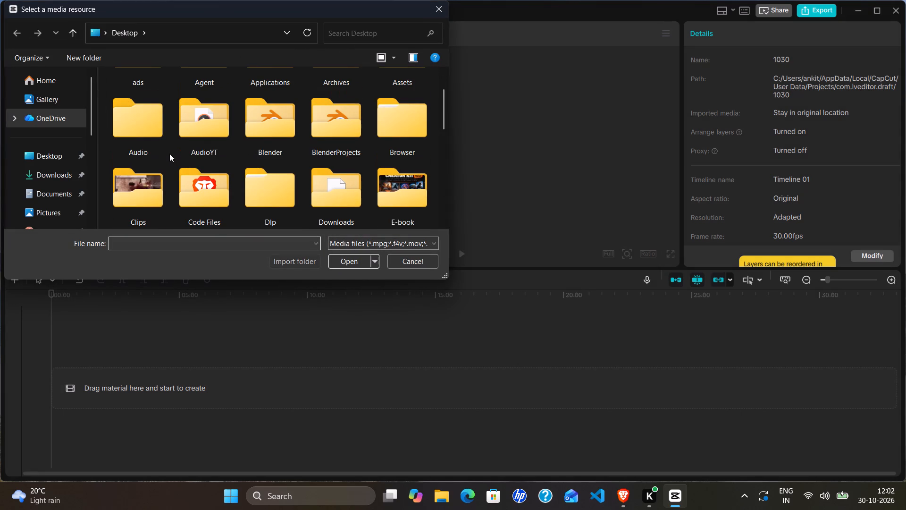
pyautogui.scroll(-1, 169, 153)
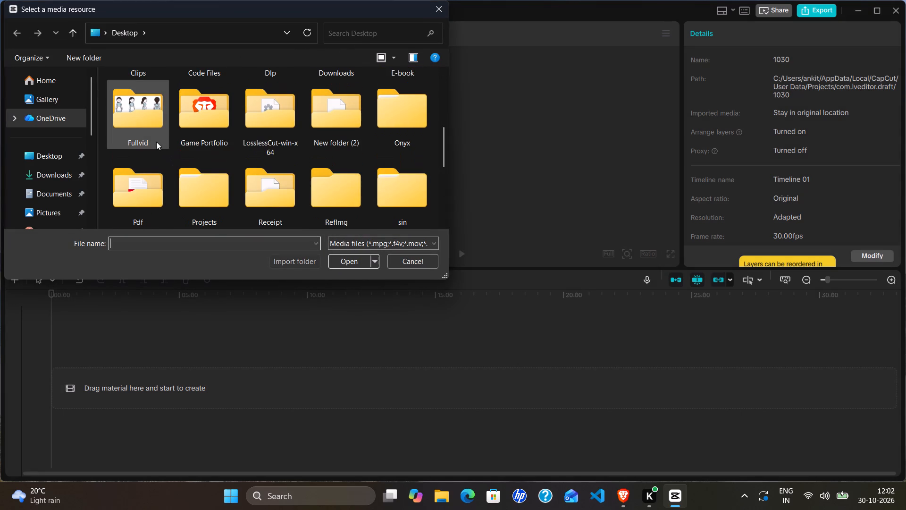
pyautogui.doubleClick(146, 131)
pyautogui.doubleClick(141, 115)
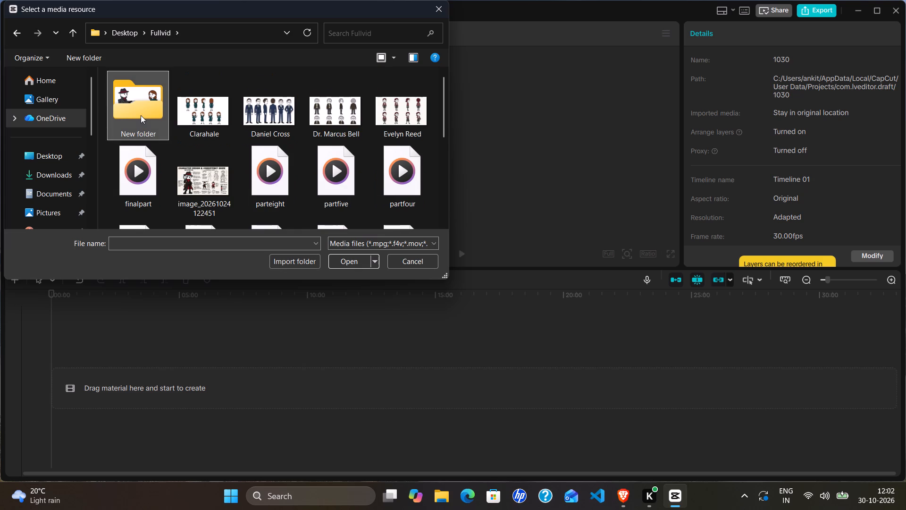
pyautogui.scroll(-20, 141, 115)
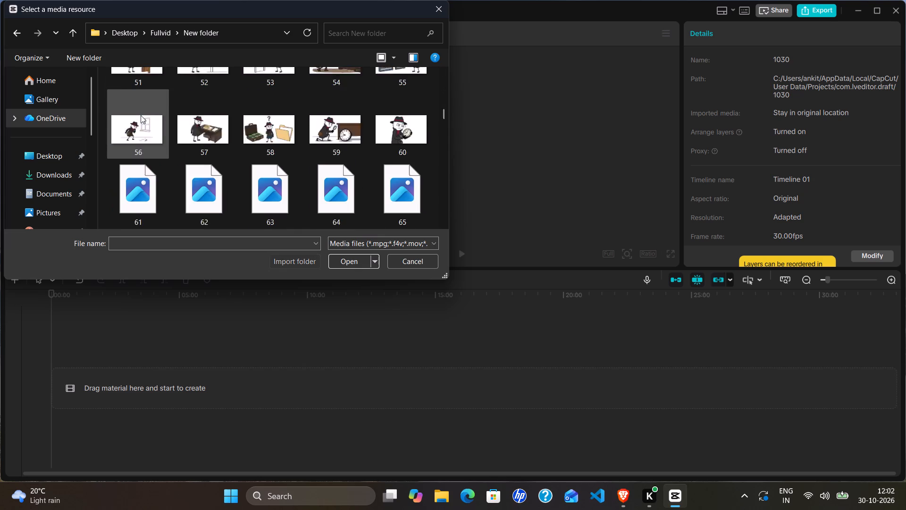
pyautogui.scroll(-20, 141, 115)
pyautogui.scroll(-20, 141, 115)
pyautogui.scroll(-13, 141, 115)
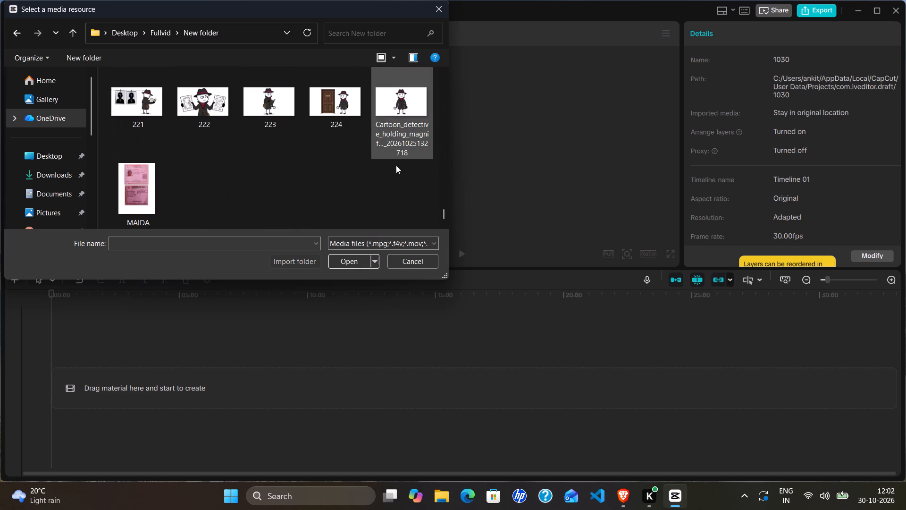
pyautogui.moveTo(417, 171); pyautogui.dragTo(143, 56)
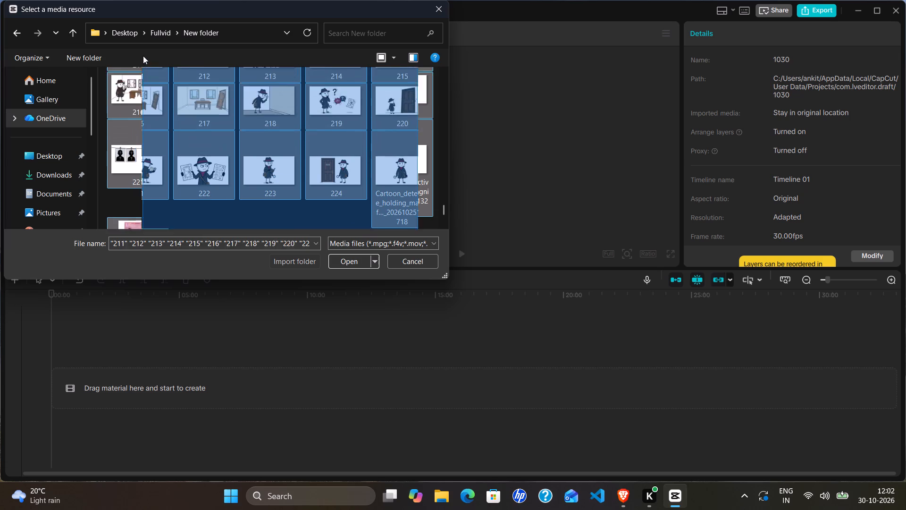
pyautogui.moveTo(143, 56); pyautogui.dragTo(143, 56)
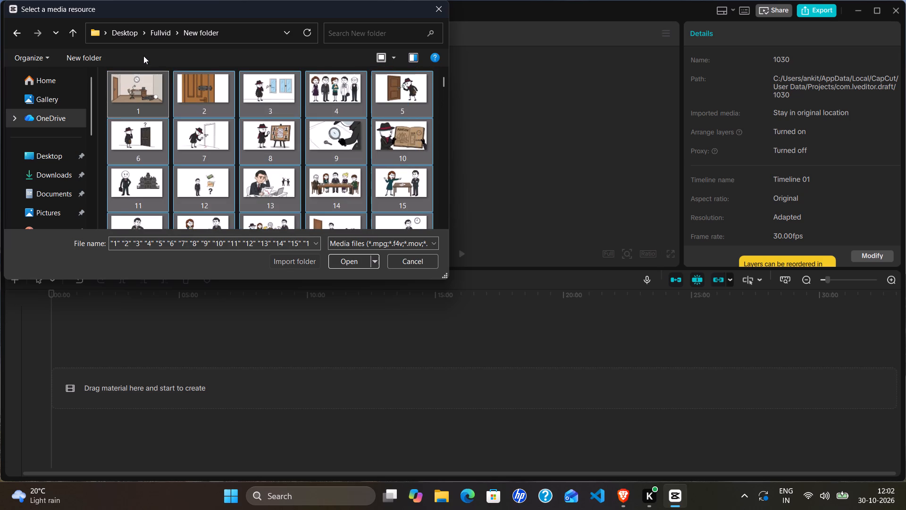
pyautogui.scroll(-10, 202, 133)
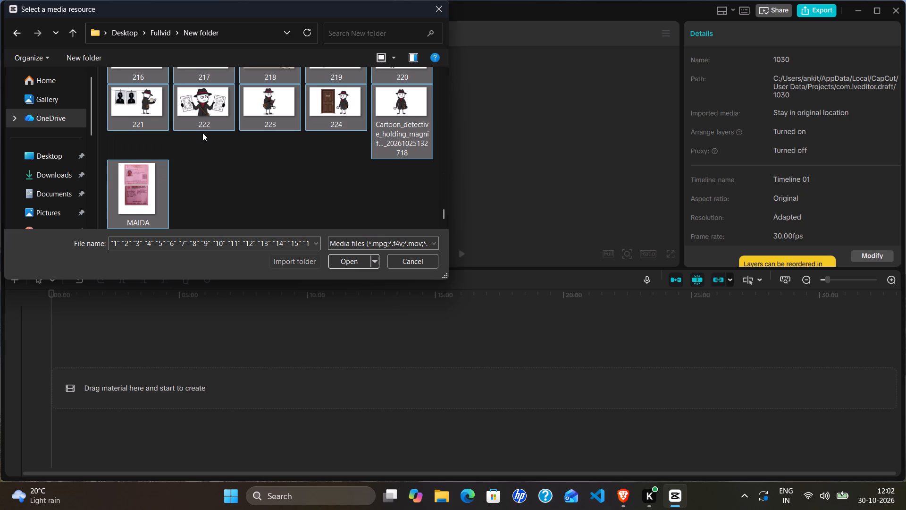
pyautogui.keyDown('ctrl'); pyautogui.click(161, 186); pyautogui.keyUp('ctrl')
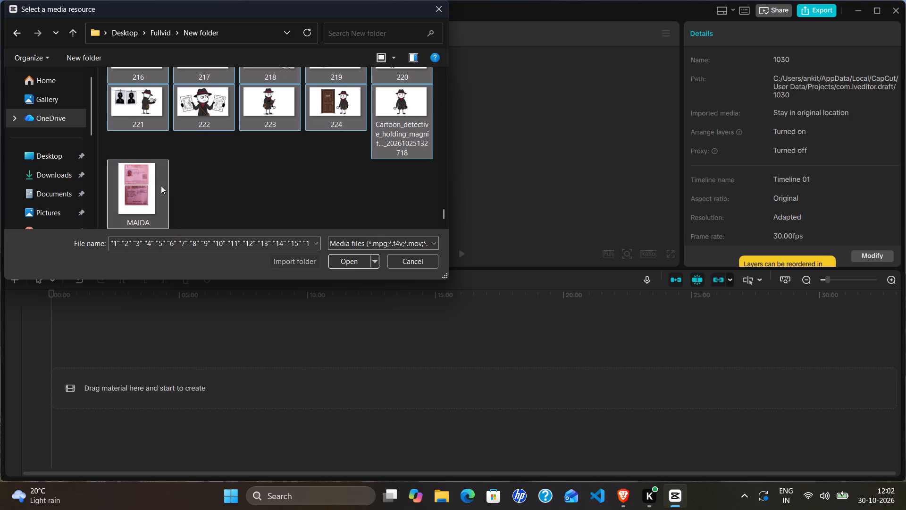
pyautogui.click(344, 260)
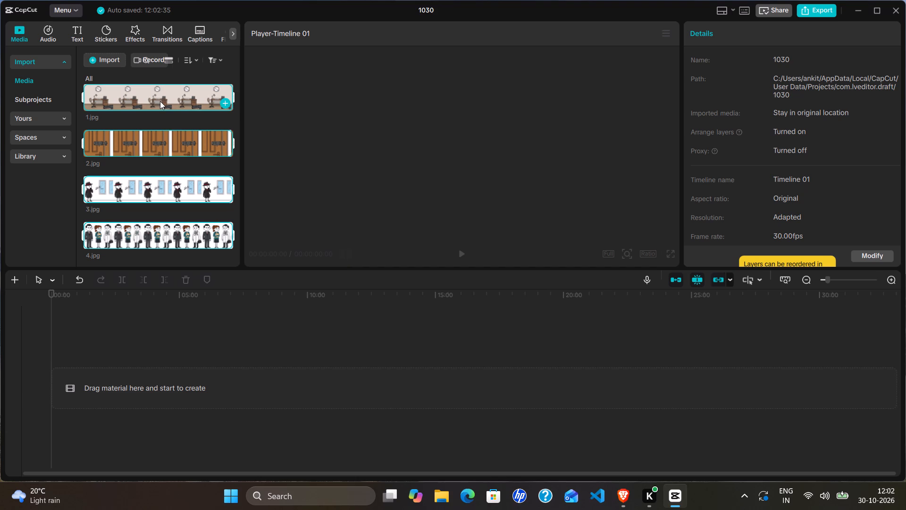
# Place all the imported images together on the main timeline track, starting at 00:00.
pyautogui.moveTo(159, 101); pyautogui.dragTo(154, 121)
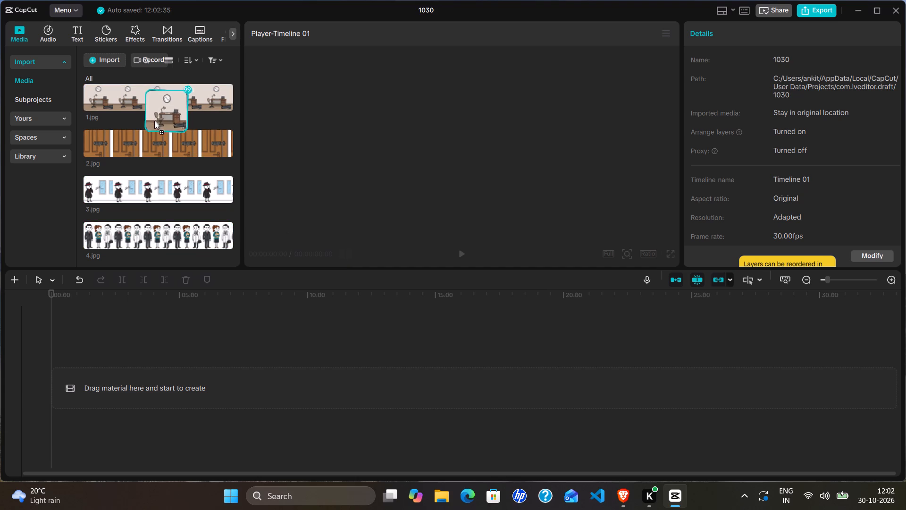
pyautogui.moveTo(154, 121); pyautogui.dragTo(102, 383)
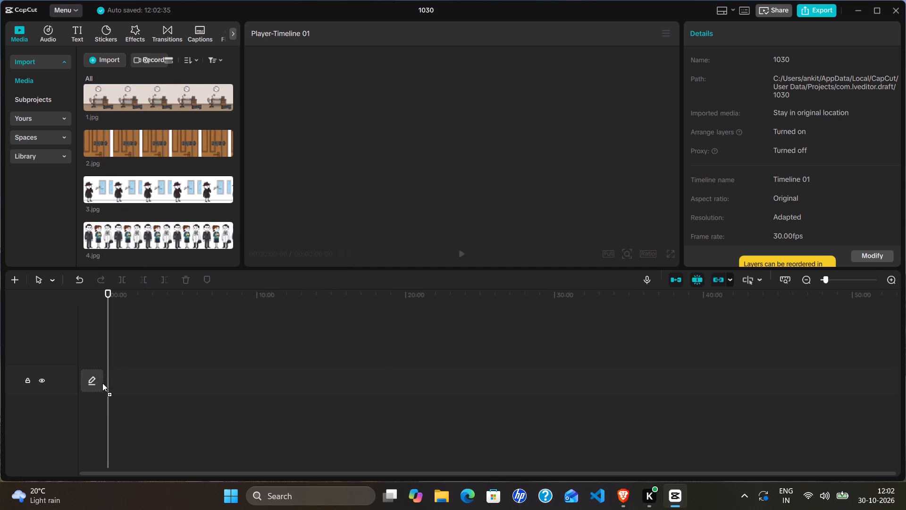
pyautogui.moveTo(102, 383); pyautogui.dragTo(105, 379)
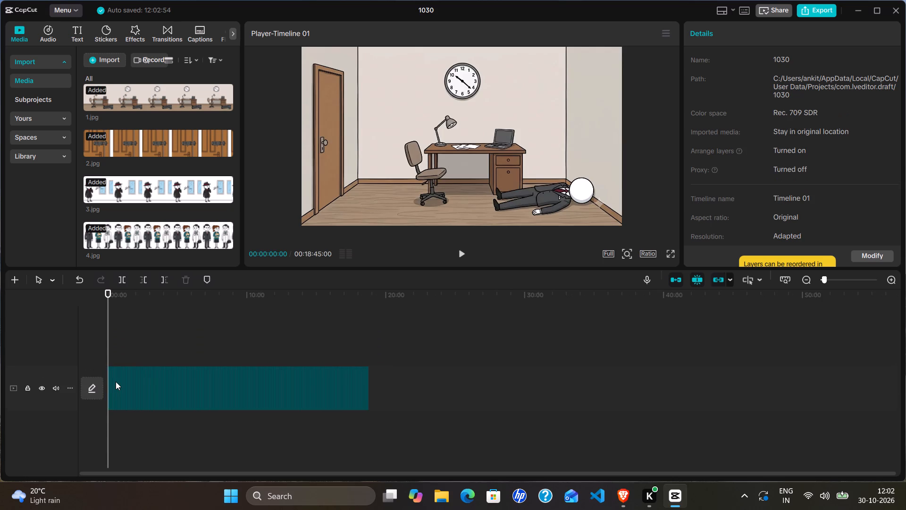
# Look through the sequence of numbered image clips along the timeline, from 1.jpg to about 126.jpg.
pyautogui.keyDown('ctrl'); pyautogui.scroll(10, 152, 382); pyautogui.keyUp('ctrl')
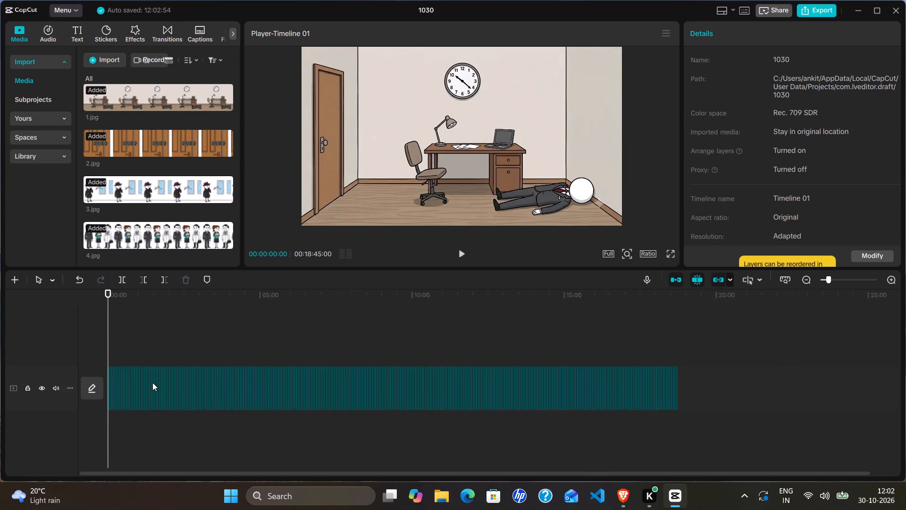
pyautogui.keyDown('ctrl'); pyautogui.scroll(14, 152, 382); pyautogui.keyUp('ctrl')
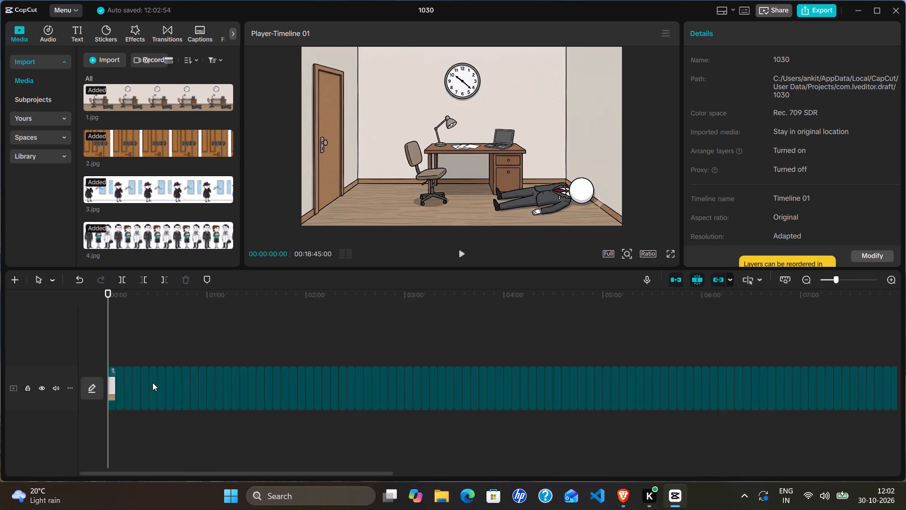
pyautogui.keyDown('ctrl'); pyautogui.scroll(14, 152, 382); pyautogui.keyUp('ctrl')
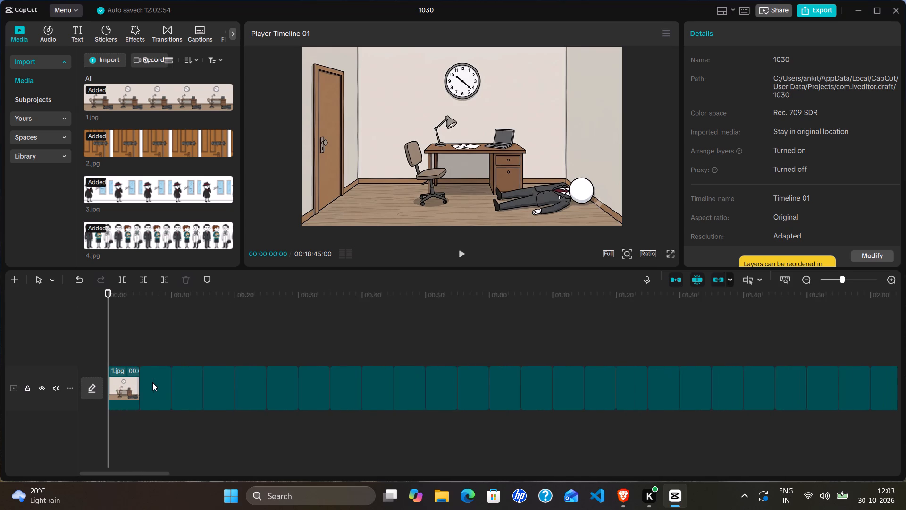
pyautogui.keyDown('ctrl'); pyautogui.scroll(10, 152, 382); pyautogui.keyUp('ctrl')
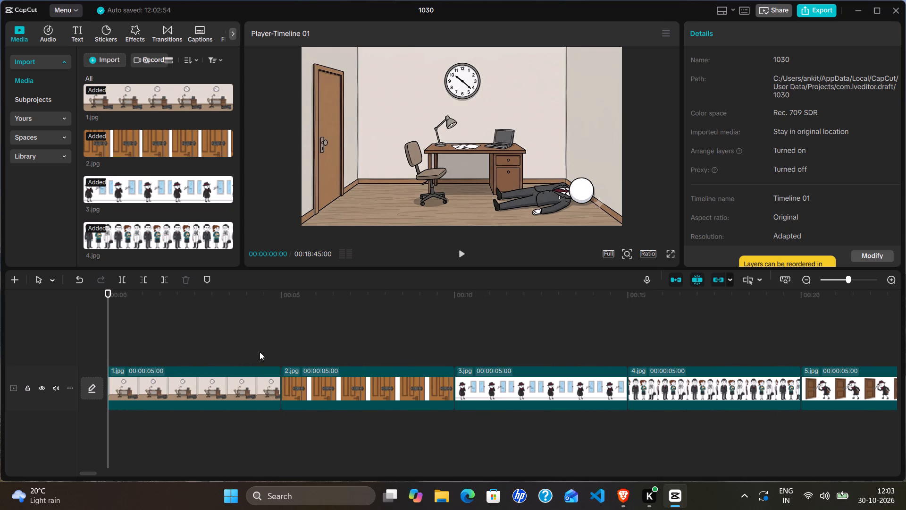
pyautogui.hscroll(-9, 345, 382)
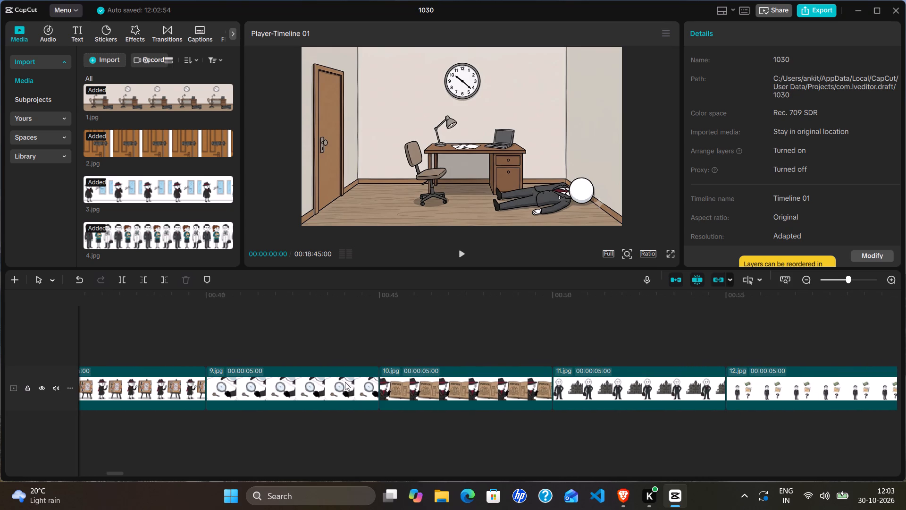
pyautogui.hscroll(-1, 345, 382)
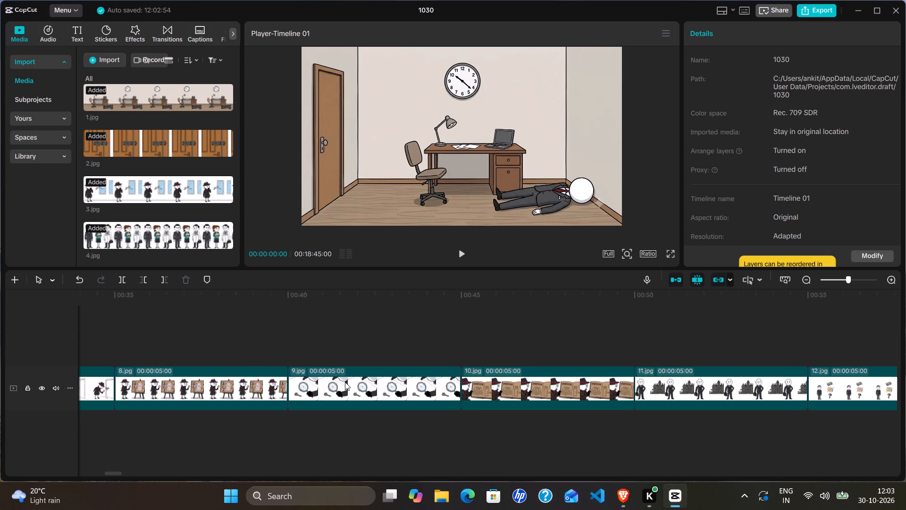
pyautogui.hscroll(-7, 345, 382)
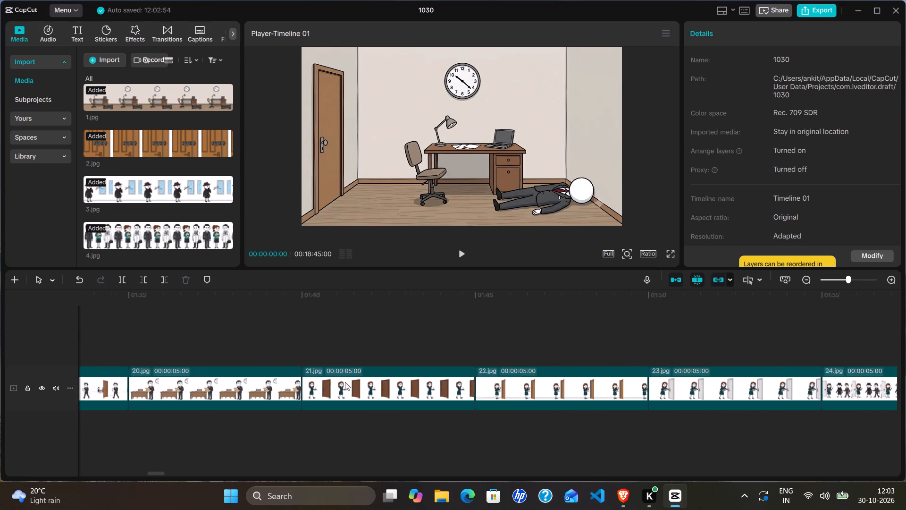
pyautogui.hscroll(-3, 345, 382)
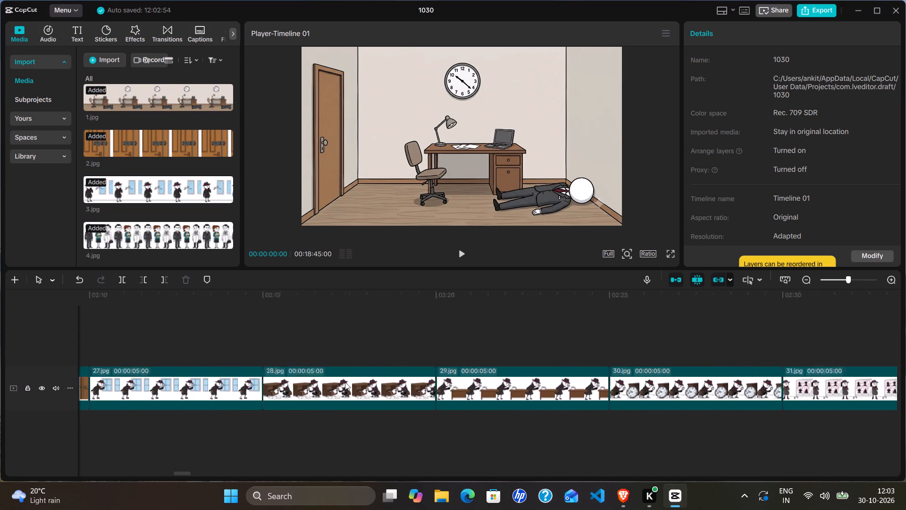
pyautogui.hscroll(-4, 345, 382)
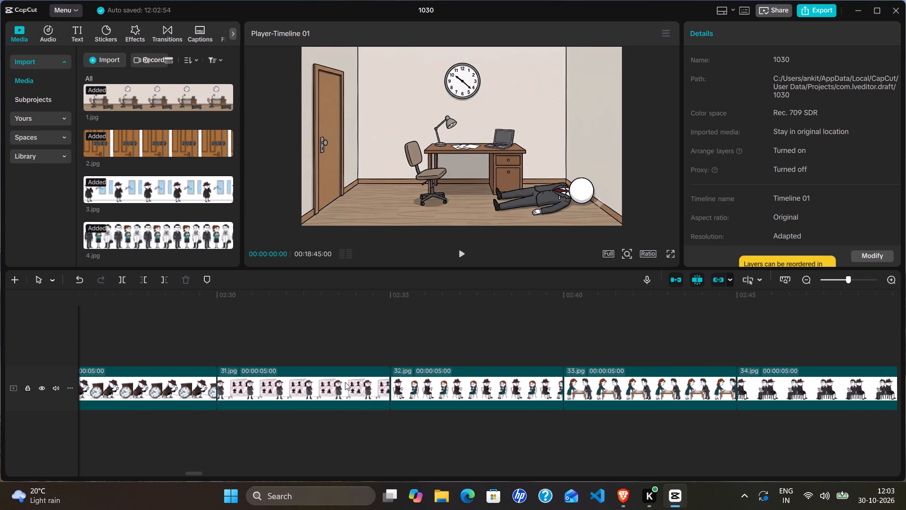
pyautogui.hscroll(-1, 345, 382)
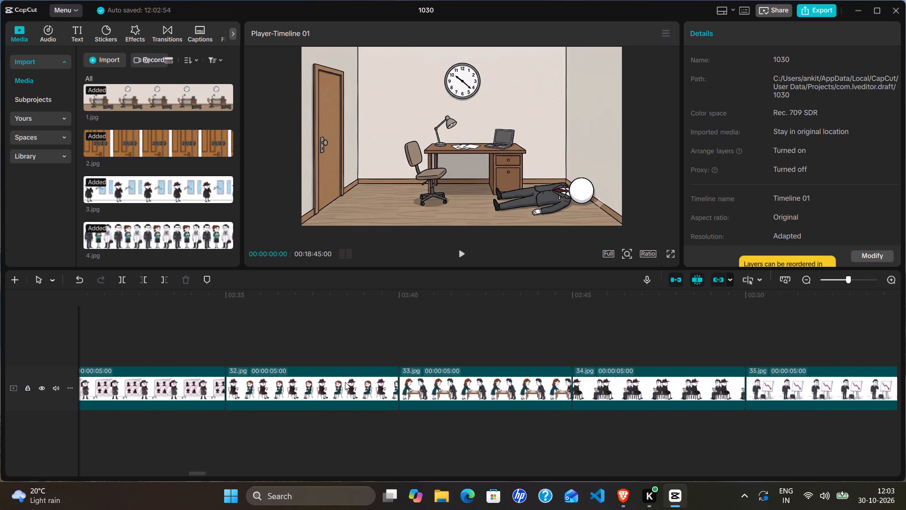
pyautogui.hscroll(-3, 345, 382)
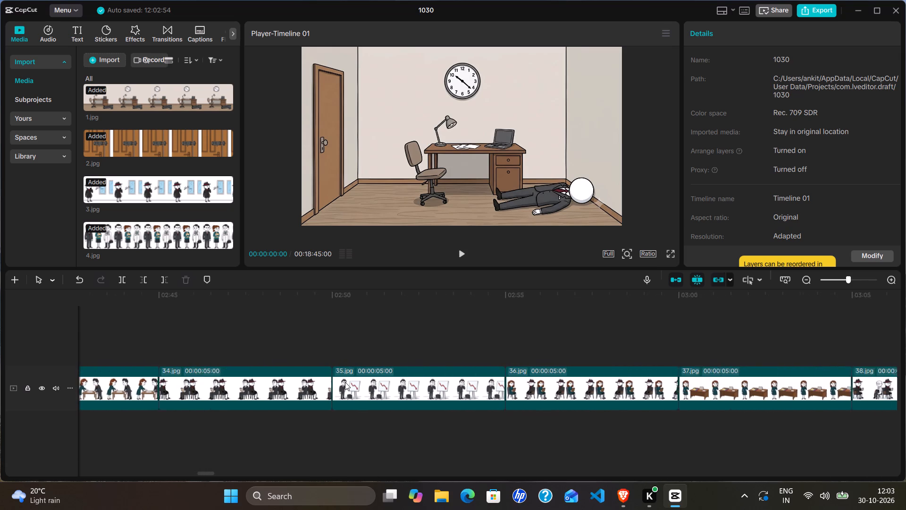
pyautogui.hscroll(-3, 345, 382)
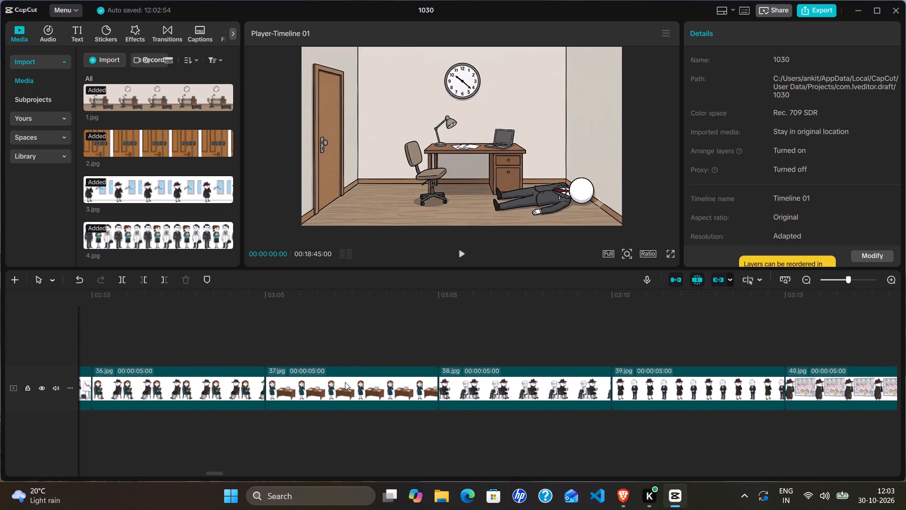
pyautogui.hscroll(-6, 345, 382)
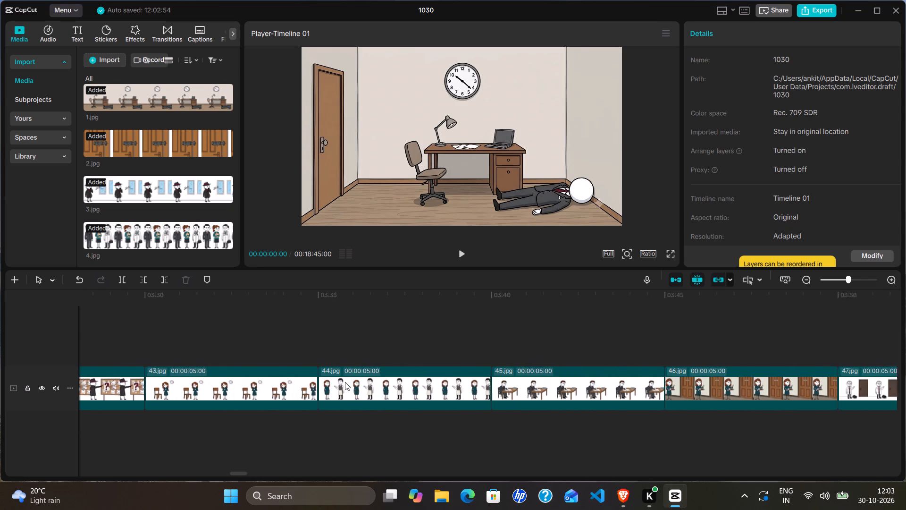
pyautogui.hscroll(-4, 345, 382)
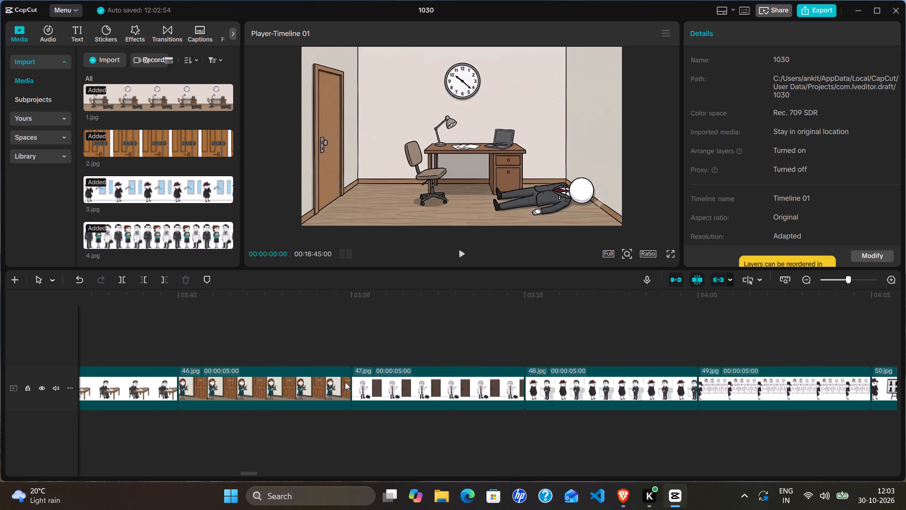
pyautogui.hscroll(-5, 345, 382)
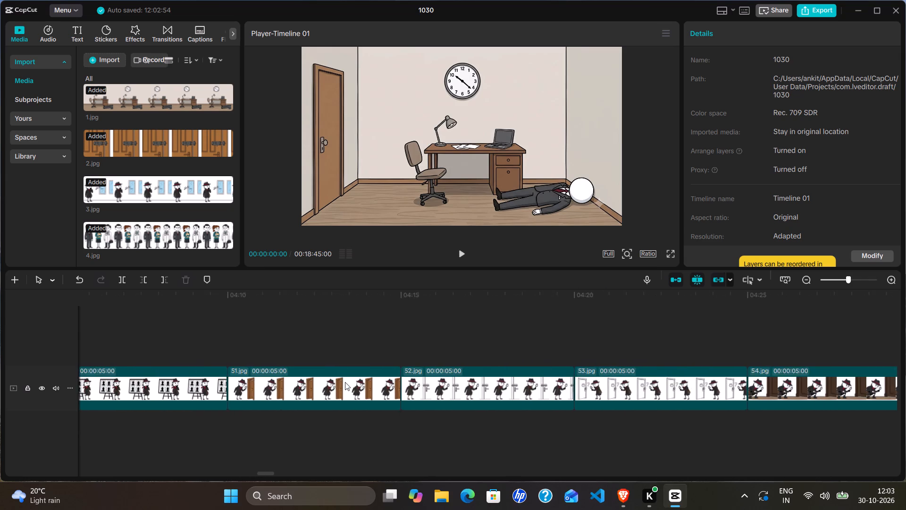
pyautogui.hscroll(-5, 345, 382)
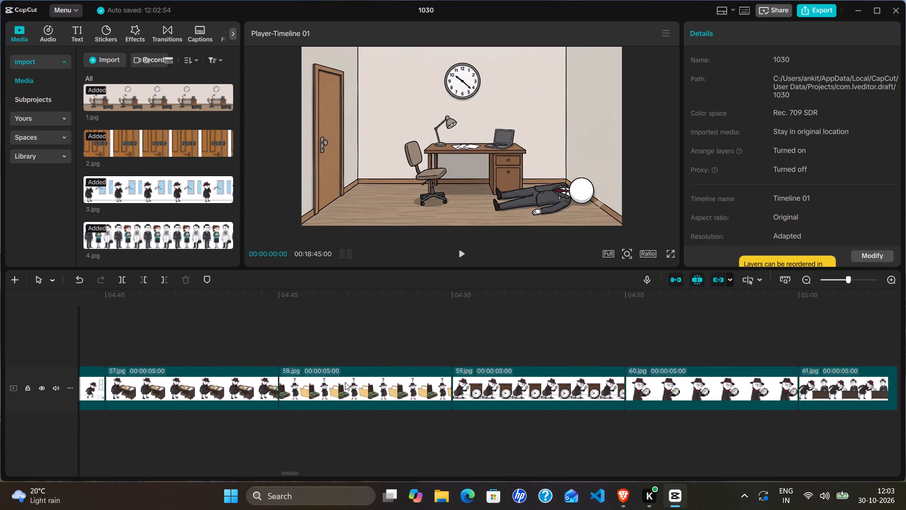
pyautogui.hscroll(-17, 345, 382)
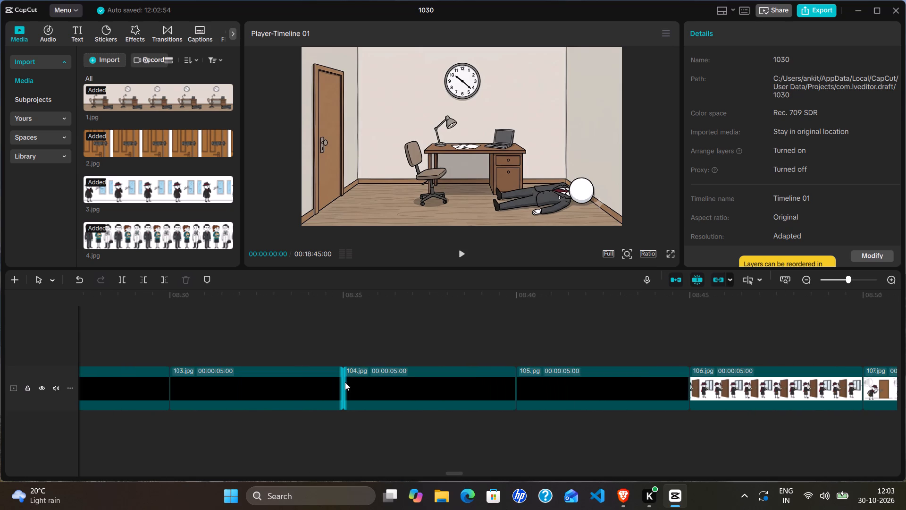
pyautogui.hscroll(-4, 345, 382)
pyautogui.hscroll(-5, 391, 371)
pyautogui.hscroll(-4, 493, 382)
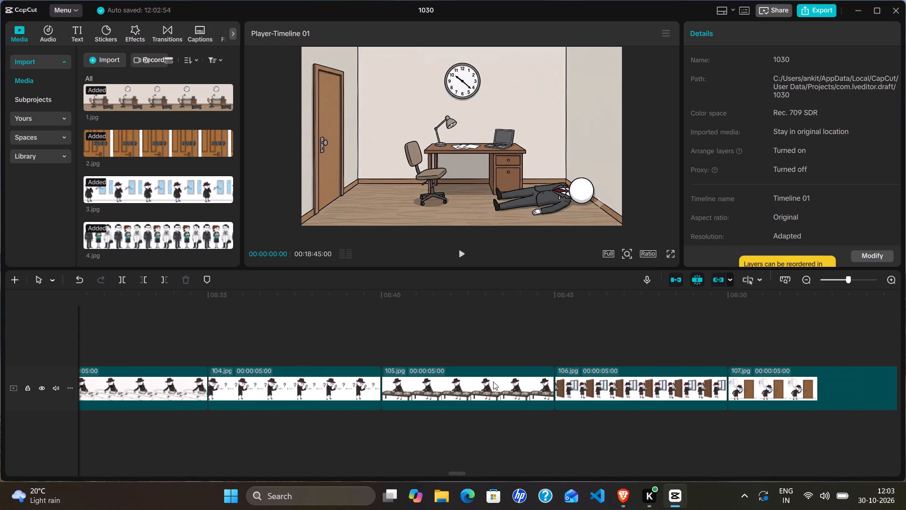
pyautogui.hscroll(-9, 493, 382)
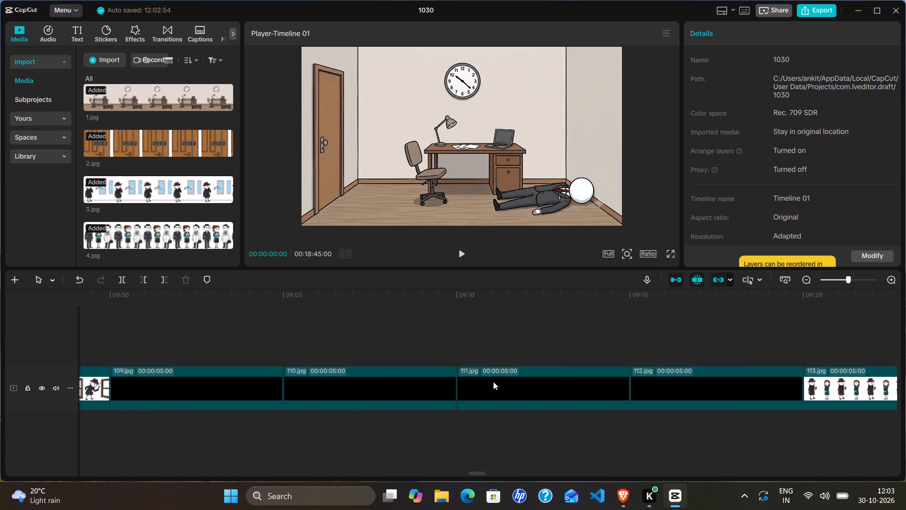
pyautogui.hscroll(-6, 493, 382)
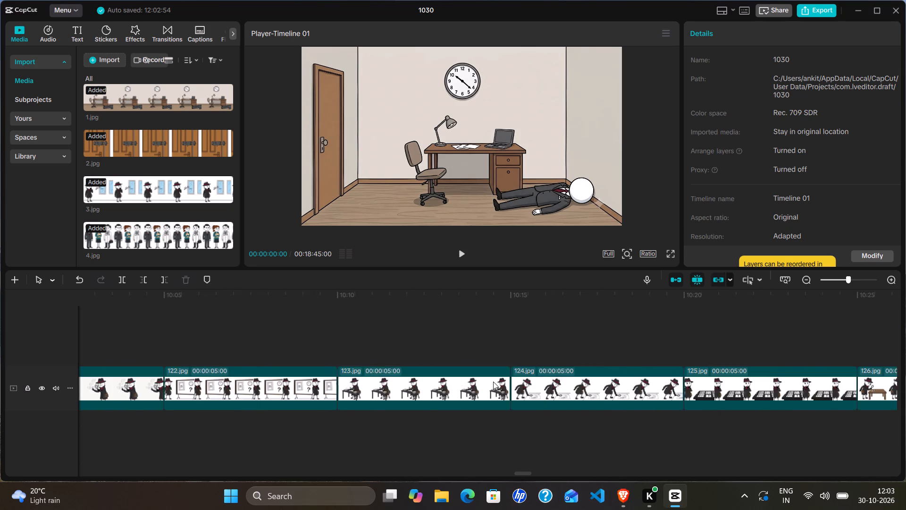
# Look through the remaining image clips along the timeline, from about 126.jpg to the closing Cartoon_detective image.
pyautogui.hscroll(-10, 493, 382)
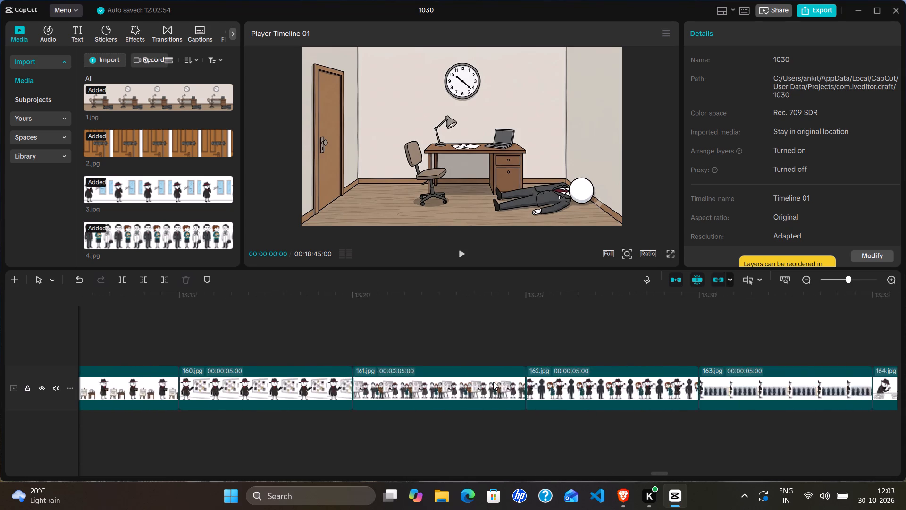
pyautogui.hscroll(-10, 493, 382)
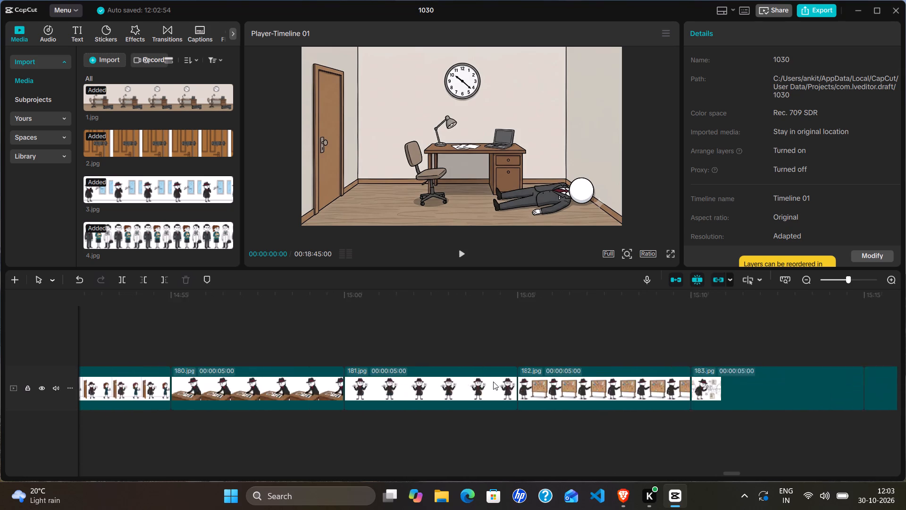
pyautogui.hscroll(-10, 493, 382)
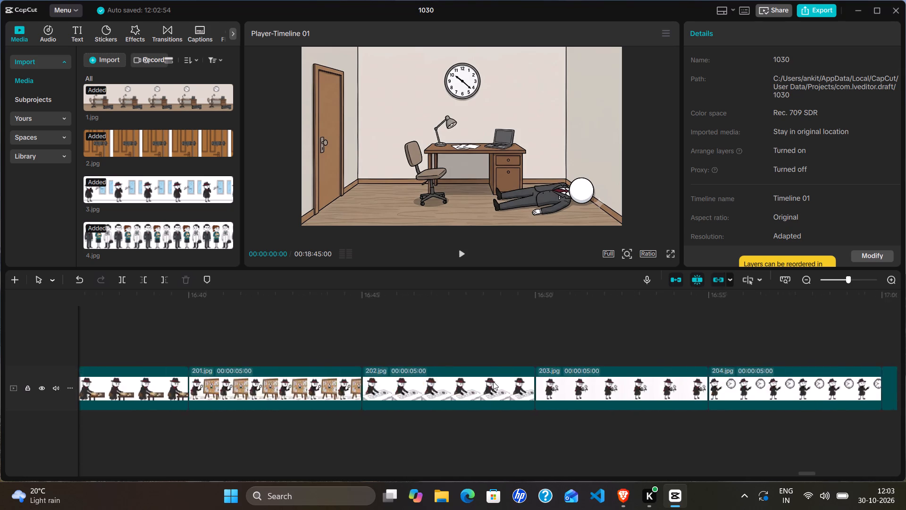
pyautogui.hscroll(-3, 493, 382)
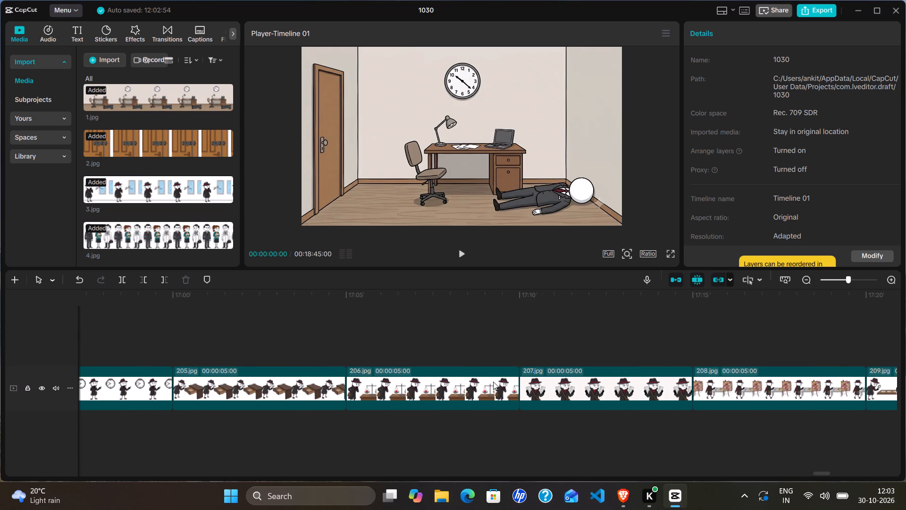
pyautogui.hscroll(-8, 493, 382)
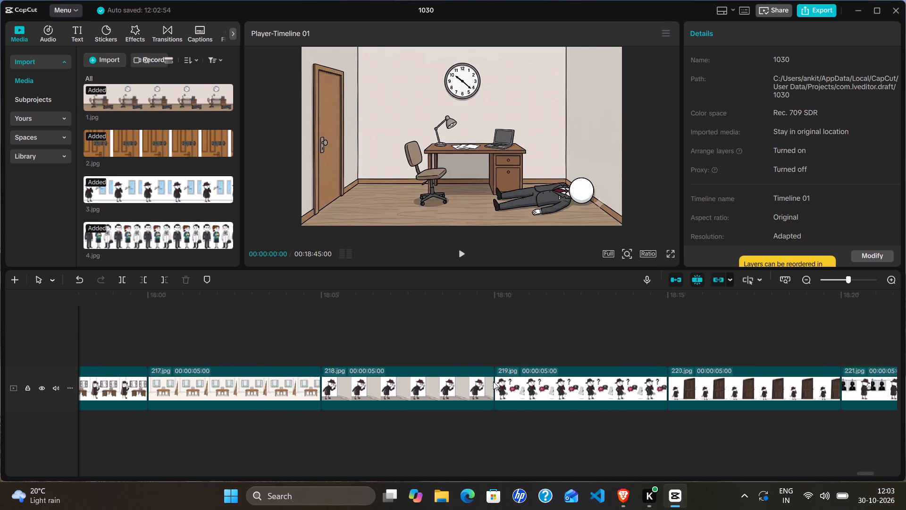
pyautogui.hscroll(-4, 493, 382)
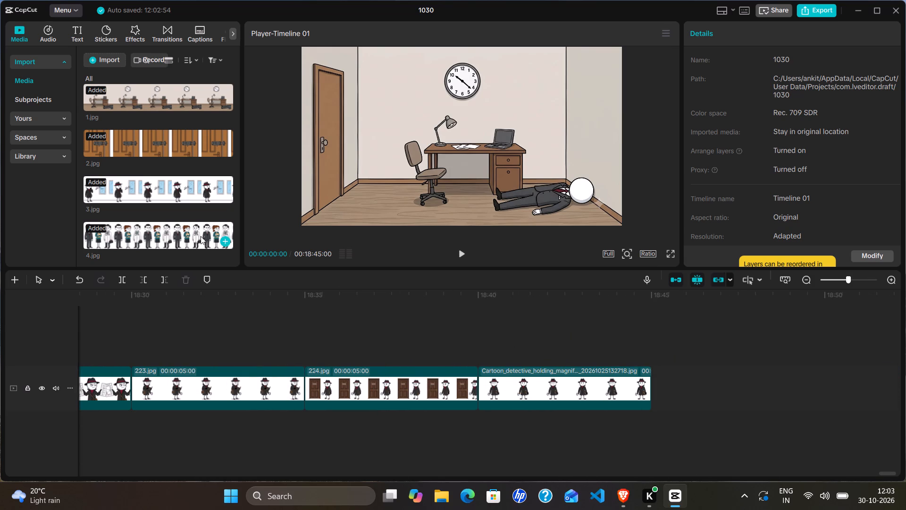
# Place the "mystryvoiceover full.WAV" audio on its own track beneath the image clips, starting at about 00:10.
pyautogui.scroll(-7, 201, 236)
pyautogui.scroll(15, 201, 236)
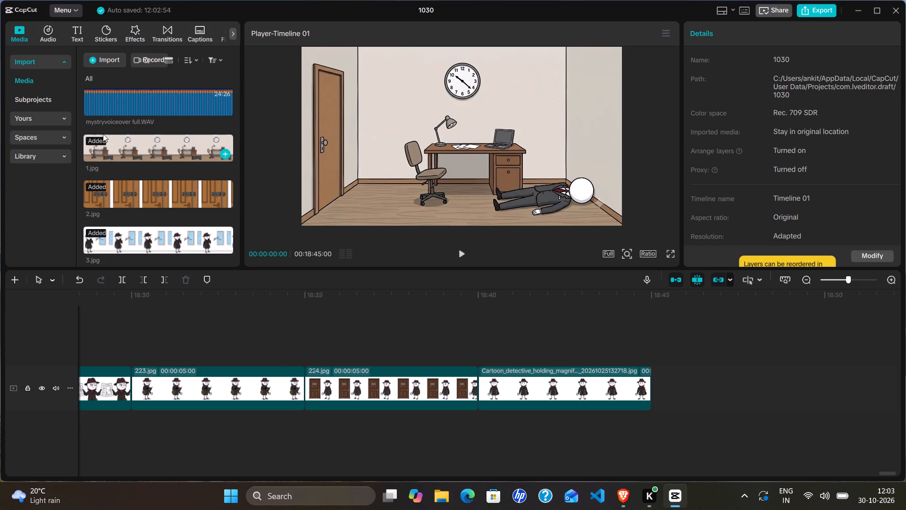
pyautogui.moveTo(113, 100); pyautogui.dragTo(128, 297)
pyautogui.moveTo(128, 297); pyautogui.dragTo(29, 428)
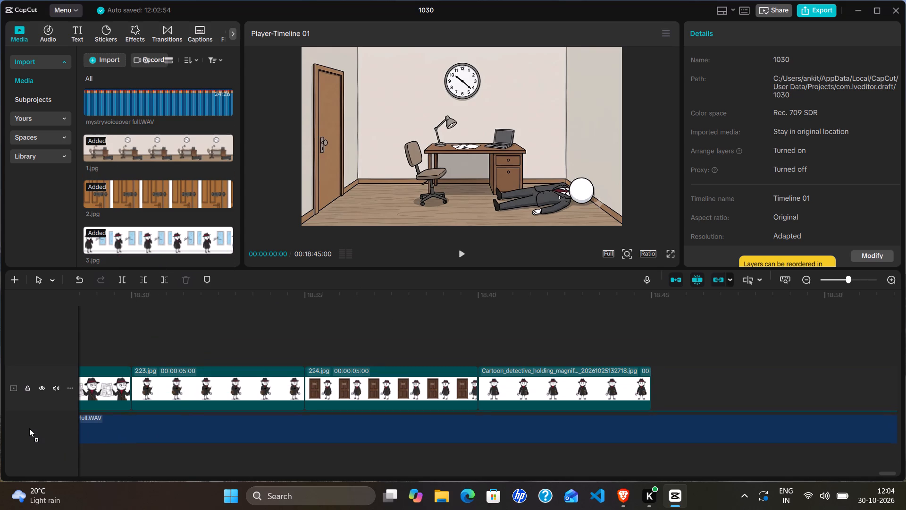
pyautogui.moveTo(29, 428); pyautogui.dragTo(85, 389)
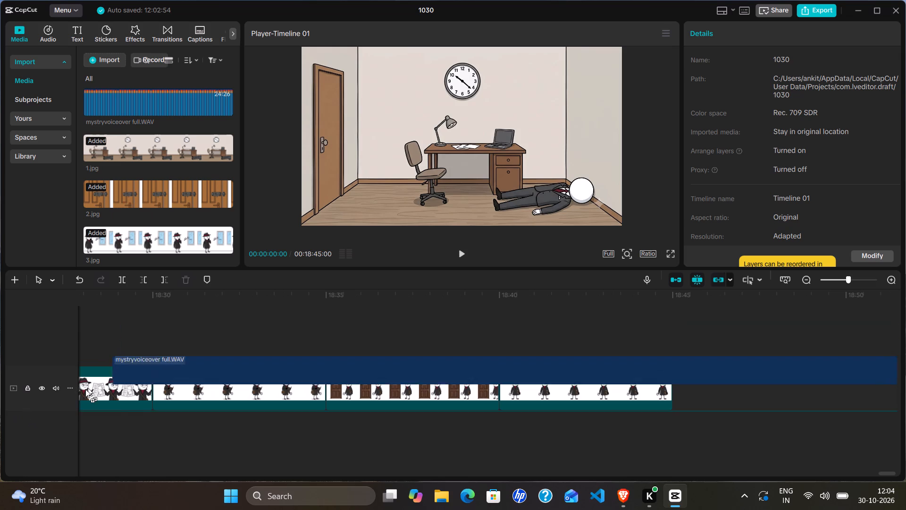
pyautogui.moveTo(85, 389); pyautogui.dragTo(11, 418)
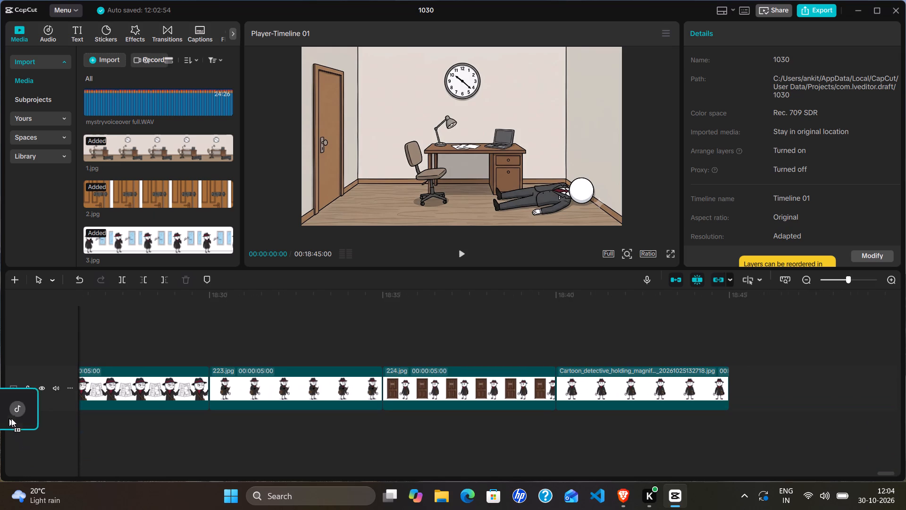
pyautogui.moveTo(11, 418); pyautogui.dragTo(9, 421)
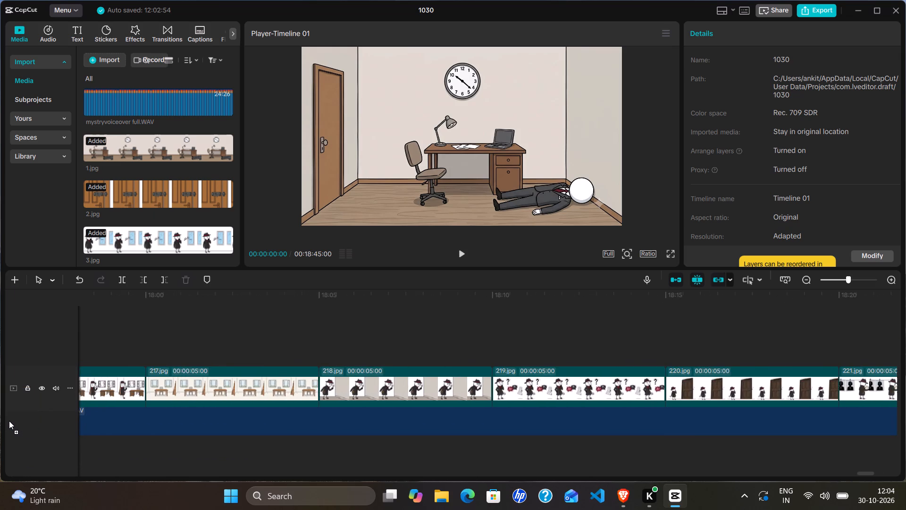
pyautogui.moveTo(9, 421); pyautogui.dragTo(4, 418)
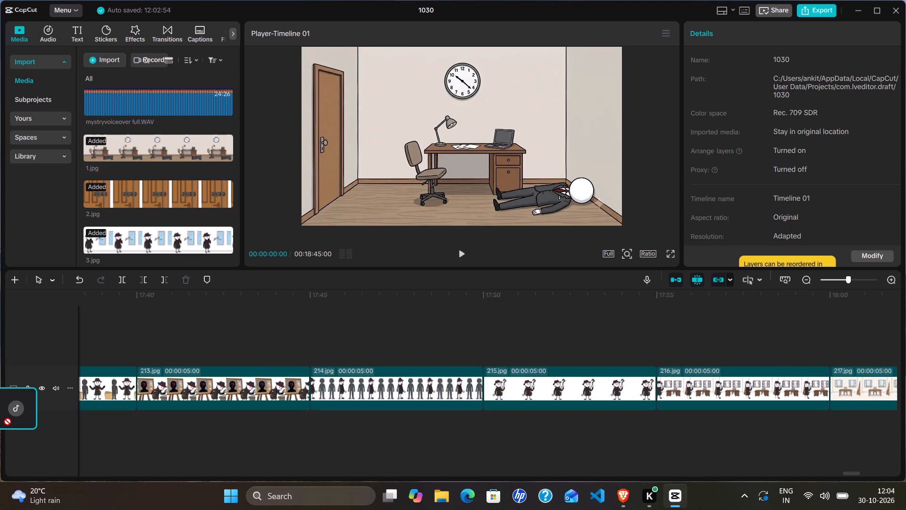
pyautogui.moveTo(4, 418); pyautogui.dragTo(5, 419)
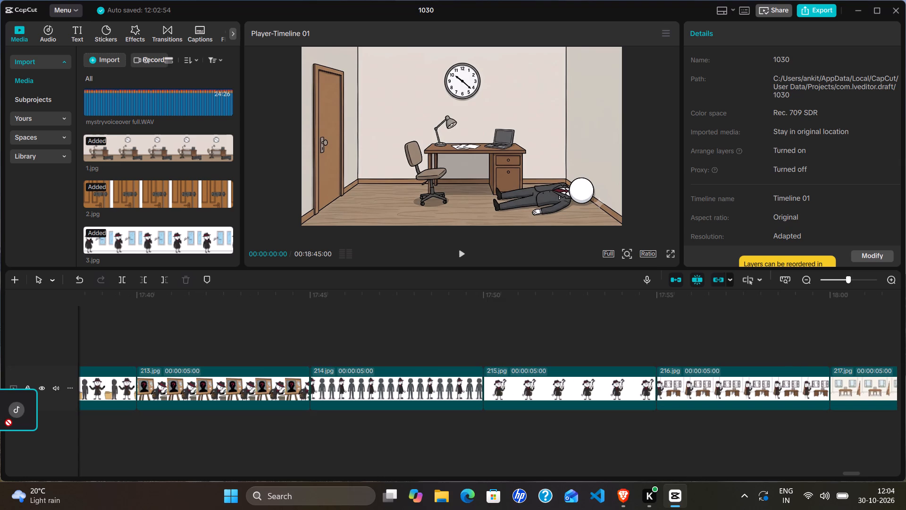
pyautogui.moveTo(5, 419); pyautogui.dragTo(2, 416)
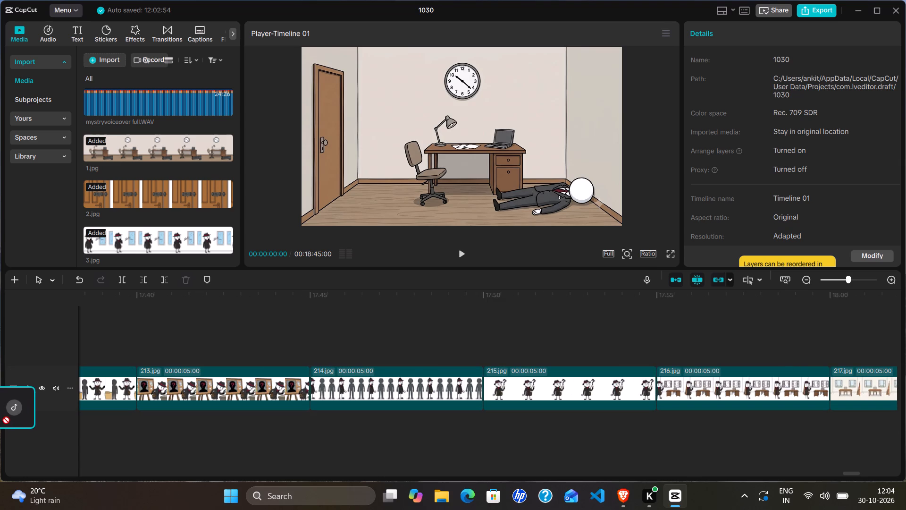
pyautogui.moveTo(2, 416); pyautogui.dragTo(17, 434)
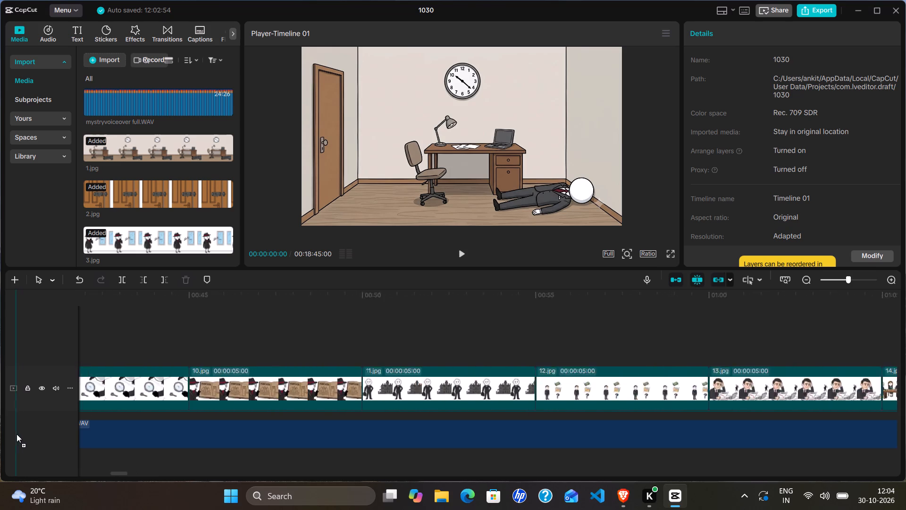
pyautogui.moveTo(17, 434); pyautogui.dragTo(1, 425)
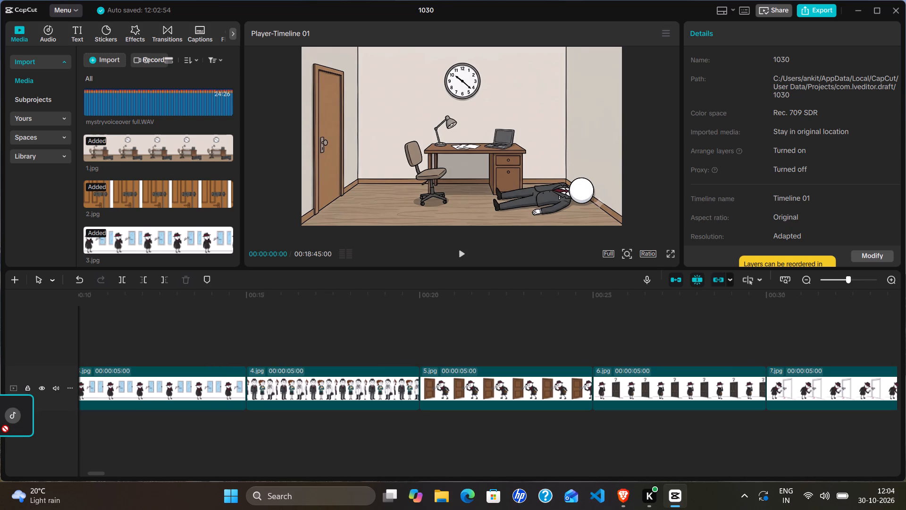
pyautogui.moveTo(1, 425); pyautogui.dragTo(42, 429)
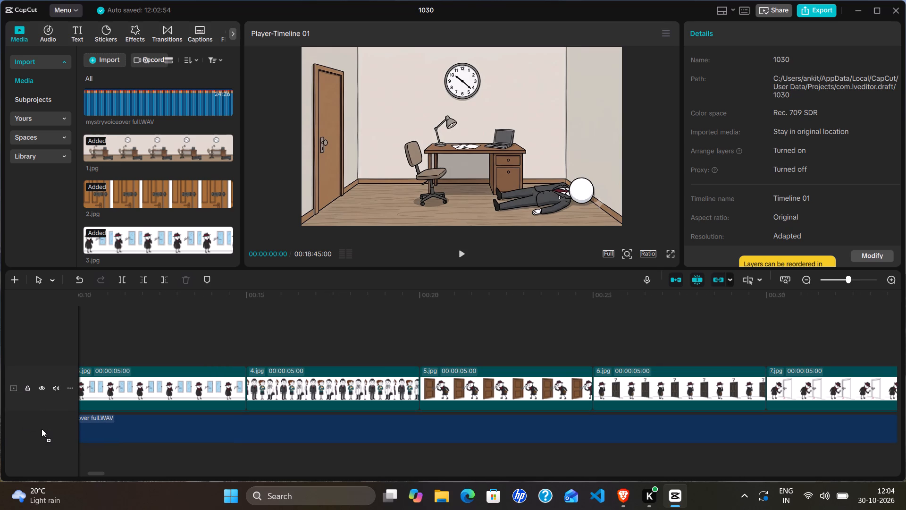
pyautogui.moveTo(42, 429); pyautogui.dragTo(74, 372)
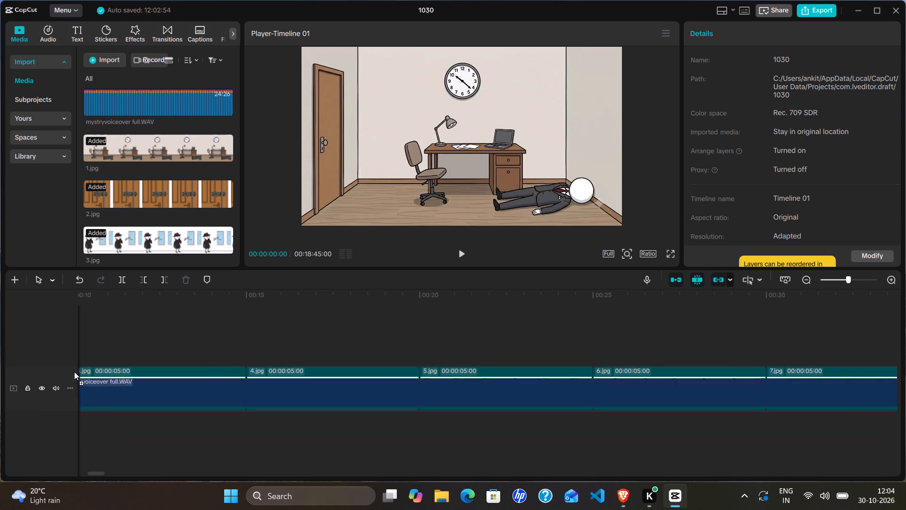
pyautogui.moveTo(74, 372); pyautogui.dragTo(67, 428)
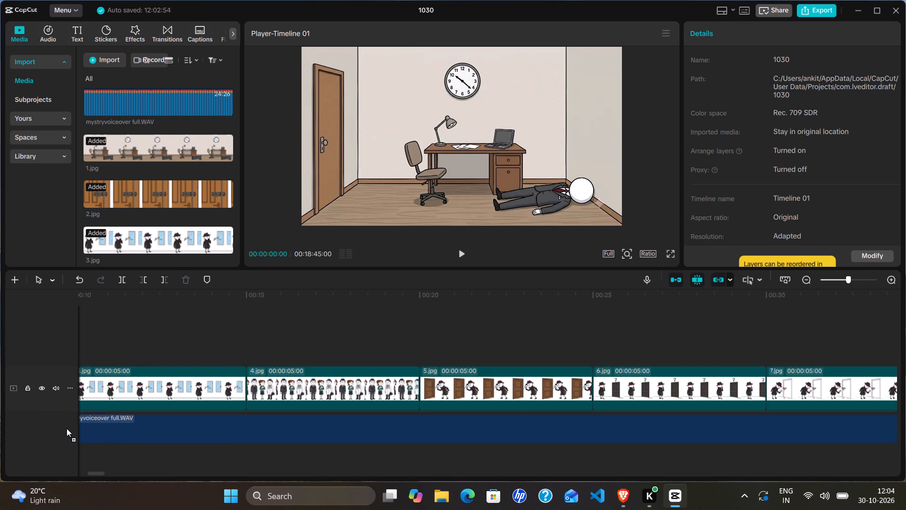
pyautogui.moveTo(67, 428); pyautogui.dragTo(88, 428)
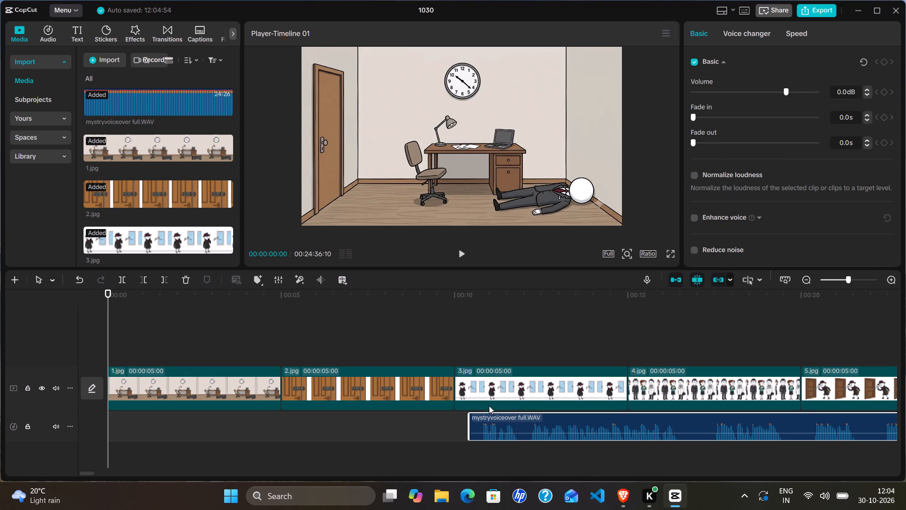
# Move the voice-over clip to the very start of its track, at 00:00, aligned with the beginning of 1.jpg.
pyautogui.moveTo(483, 417); pyautogui.dragTo(177, 440)
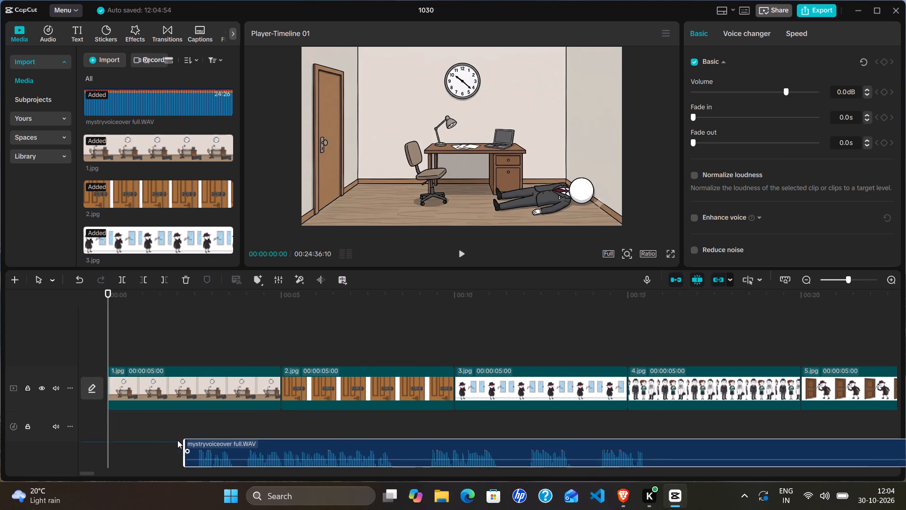
pyautogui.moveTo(177, 440); pyautogui.dragTo(126, 419)
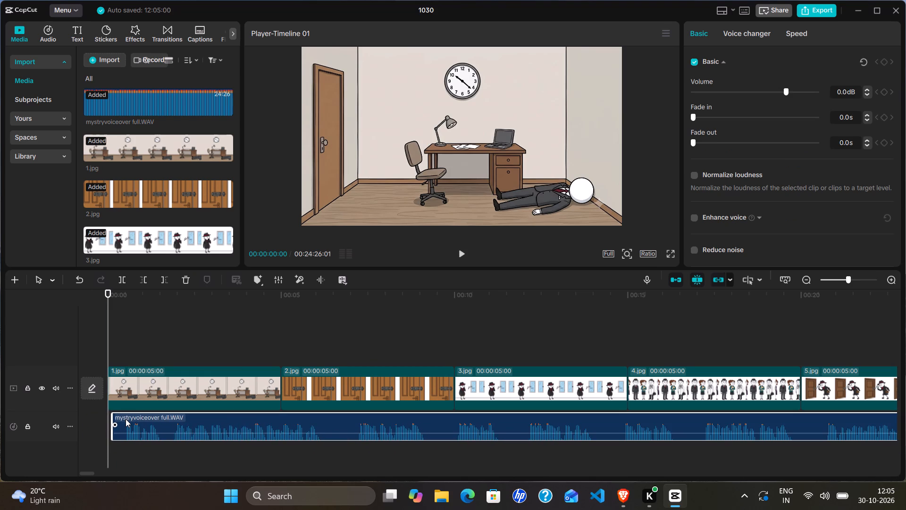
pyautogui.keyDown('ctrl'); pyautogui.scroll(5, 141, 375); pyautogui.keyUp('ctrl')
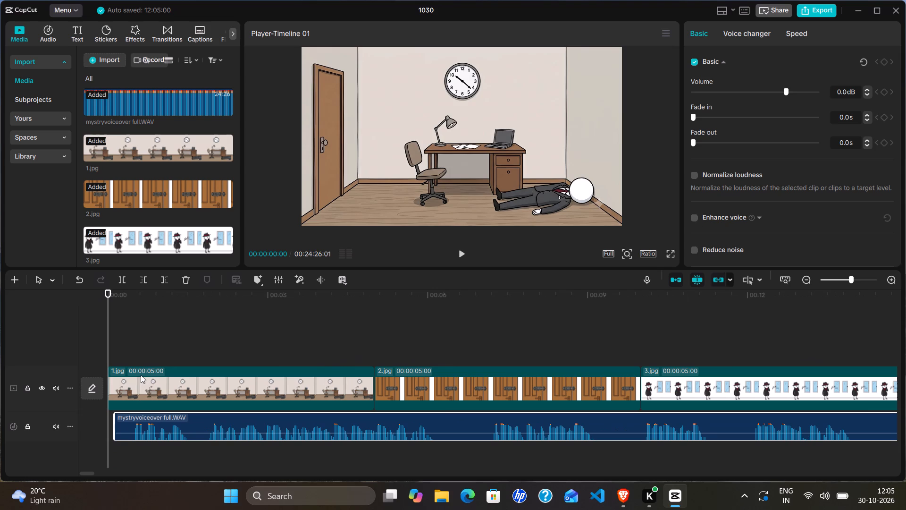
pyautogui.moveTo(149, 416); pyautogui.dragTo(143, 416)
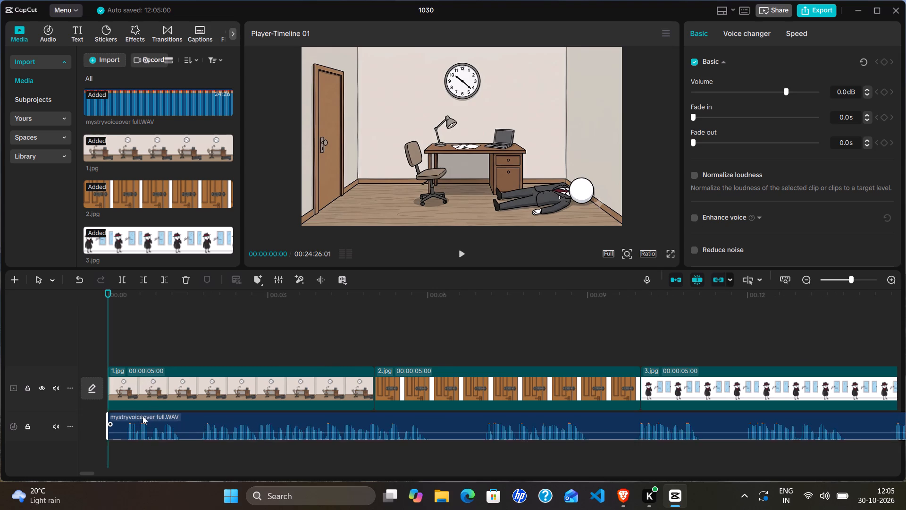
pyautogui.moveTo(143, 416); pyautogui.dragTo(138, 417)
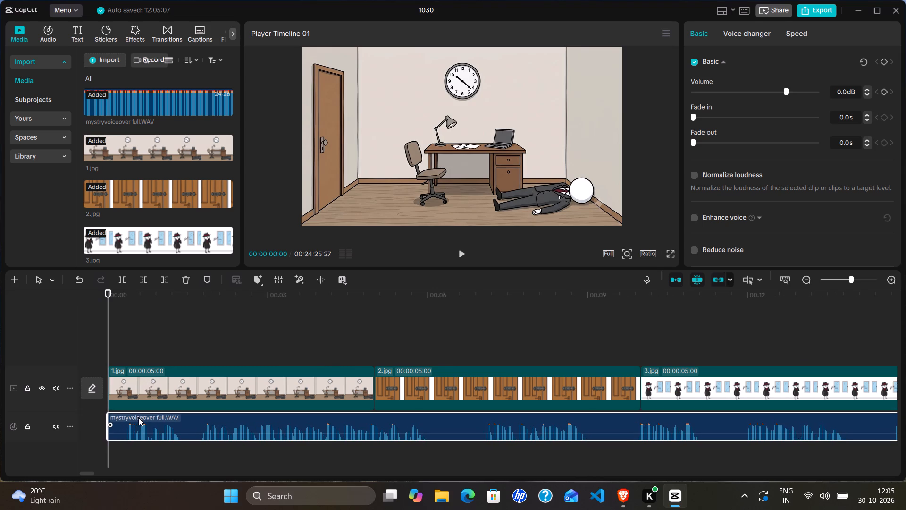
# Look over a wider stretch of the timeline, with the image clips and voice-over waveform together.
pyautogui.keyDown('ctrl'); pyautogui.scroll(-3, 485, 342); pyautogui.keyUp('ctrl')
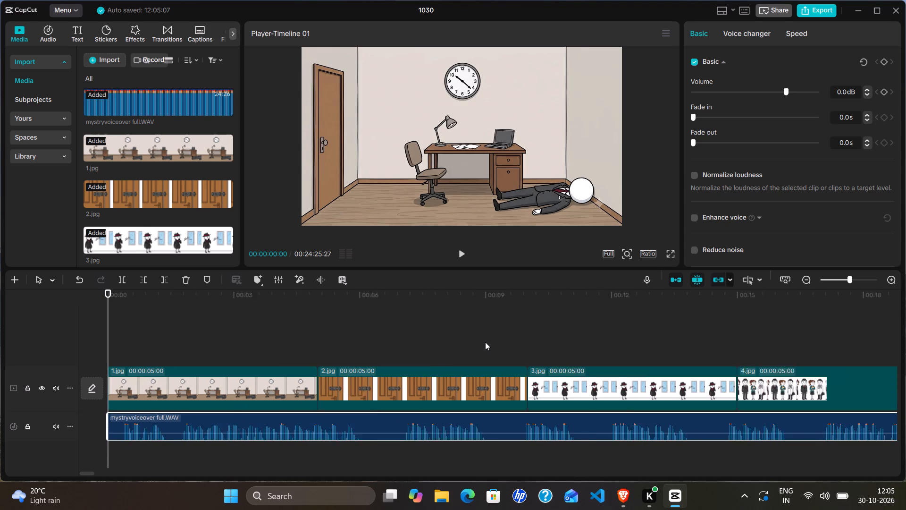
pyautogui.keyDown('ctrl'); pyautogui.scroll(-12, 485, 342); pyautogui.keyUp('ctrl')
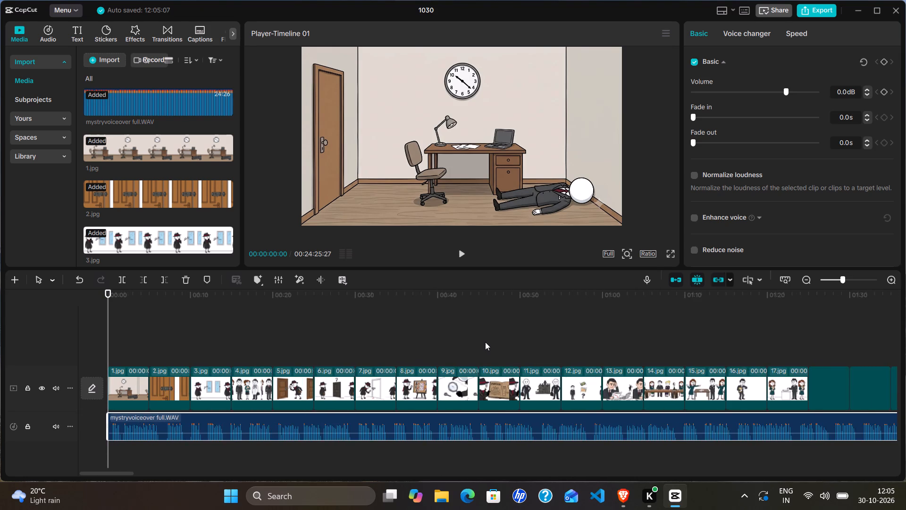